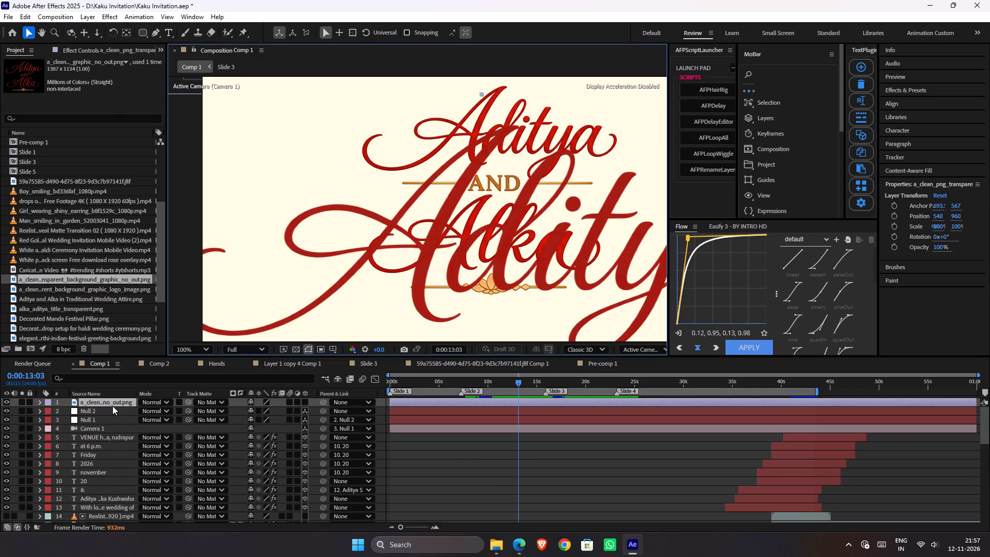
# Move the new no_out.png title layer down the layer stack, directly below the two White overlay.mp4 layers.
pyautogui.moveTo(119, 402); pyautogui.dragTo(95, 513)
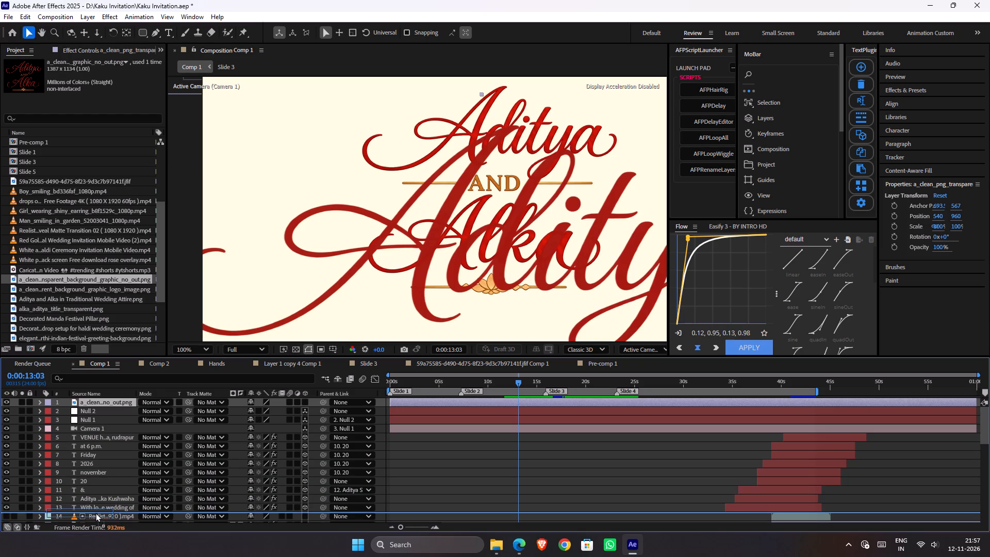
pyautogui.moveTo(95, 513); pyautogui.dragTo(114, 440)
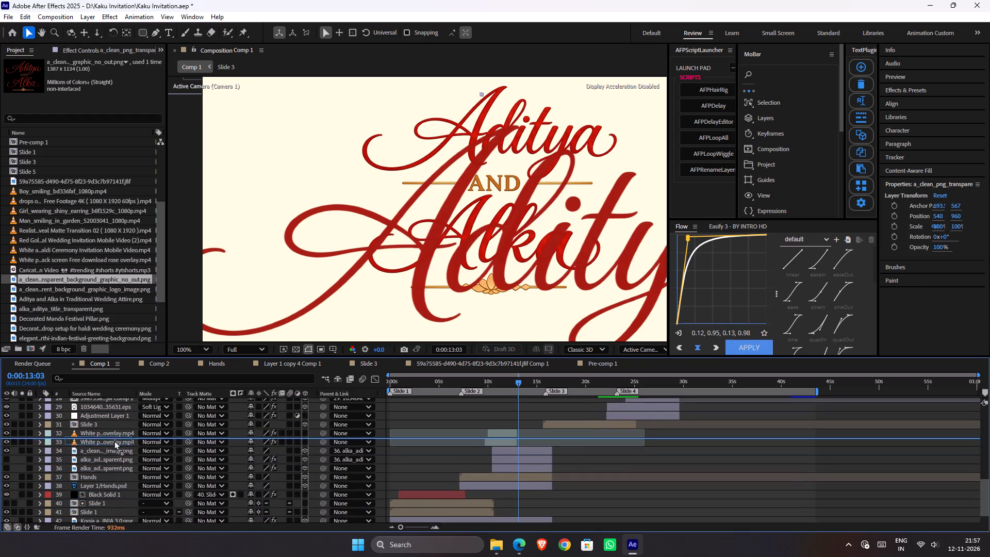
pyautogui.moveTo(114, 440); pyautogui.dragTo(115, 448)
# Delete the old a_clean transparent logo image.png layer just beneath the new title layer.
pyautogui.click(107, 455)
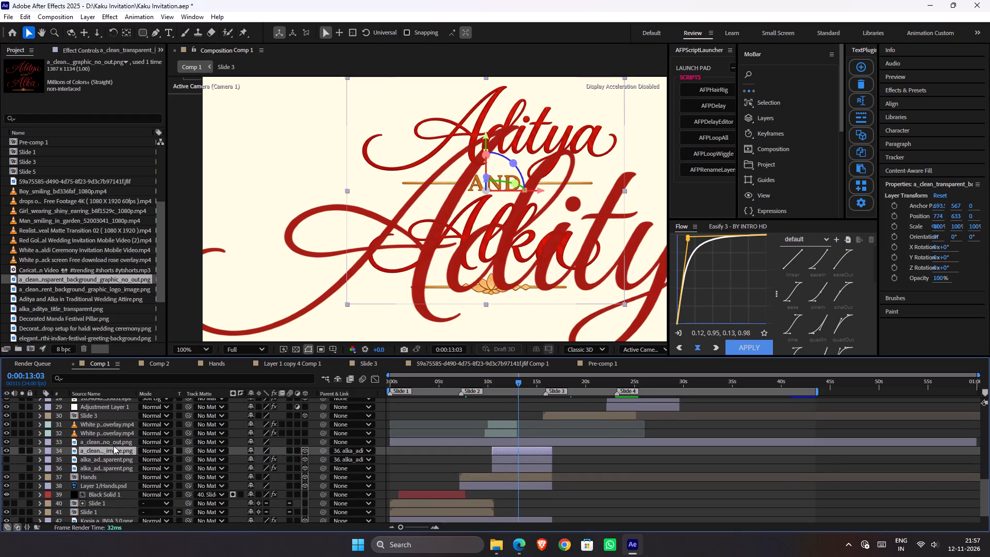
pyautogui.press('Delete')
# Trim the start of the new no_out.png title layer to the playhead at 0:00:13:03.
pyautogui.click(533, 445)
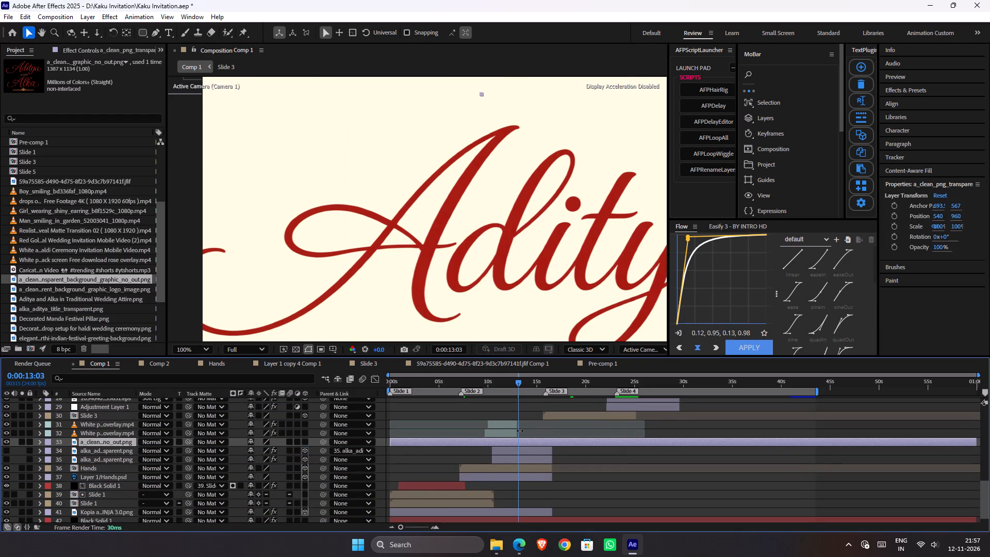
pyautogui.hotkey('alt', '[')
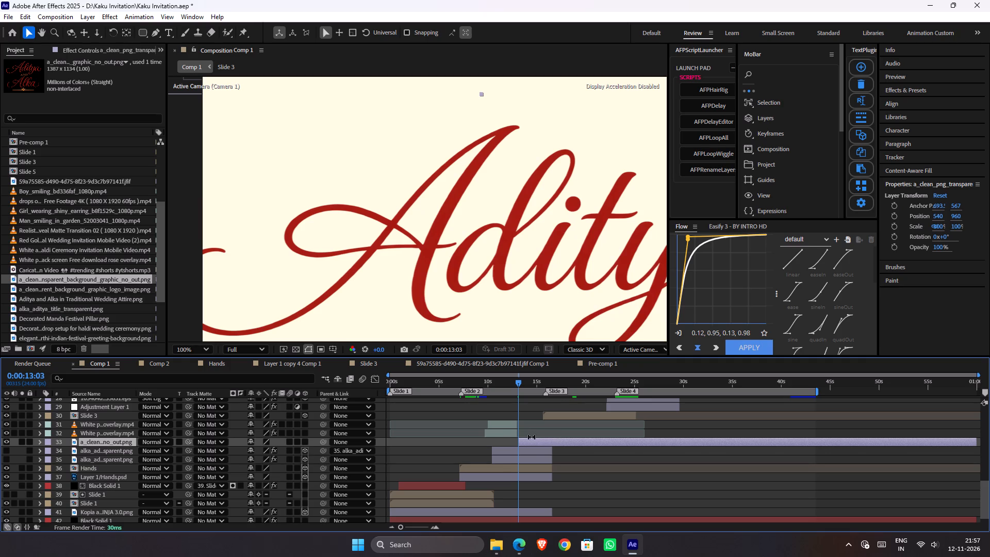
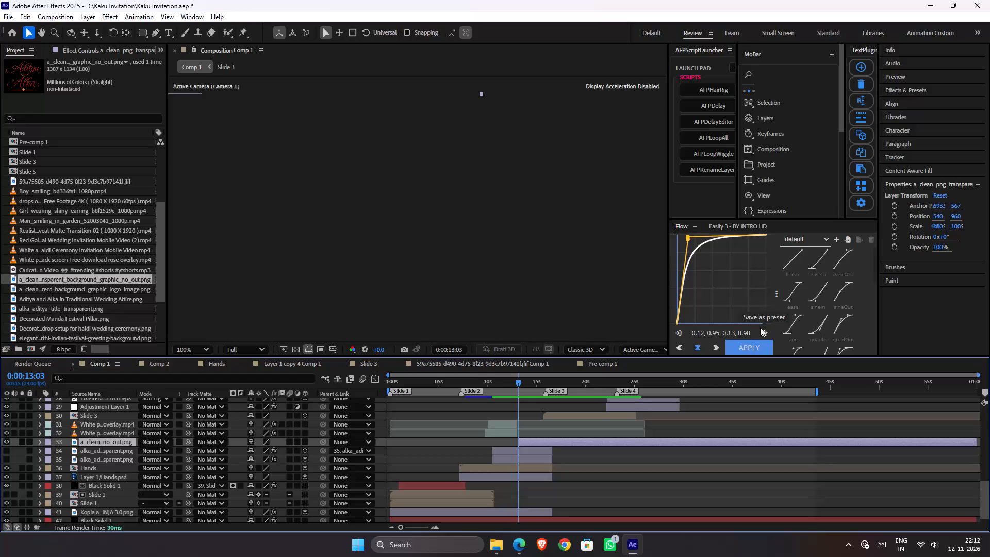
# Move the playhead to 0:00:13:22 and shift the no_out.png title layer earlier, aligning its start with the alka_aditya title layers directly below.
pyautogui.moveTo(521, 384); pyautogui.dragTo(531, 387)
pyautogui.moveTo(531, 387); pyautogui.dragTo(529, 388)
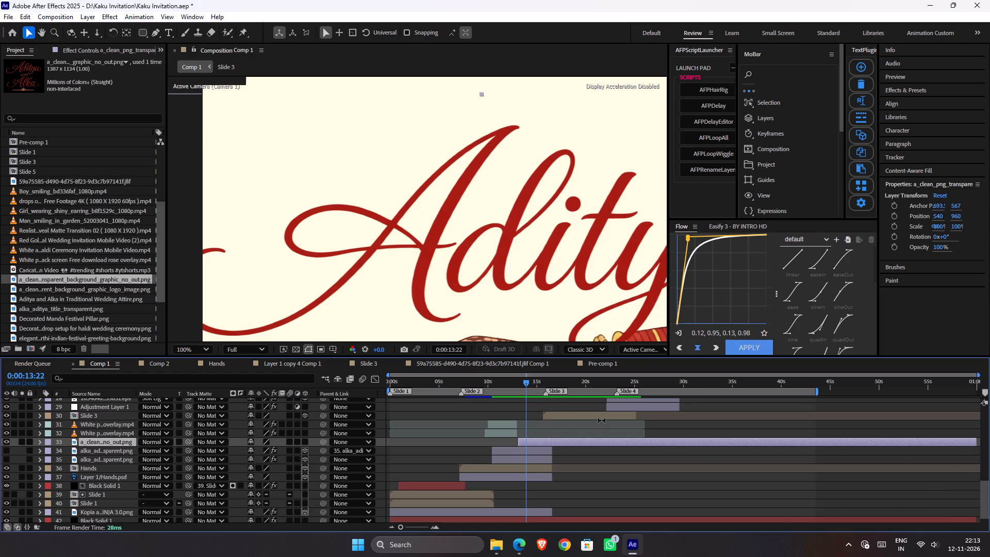
pyautogui.moveTo(567, 444); pyautogui.dragTo(558, 443)
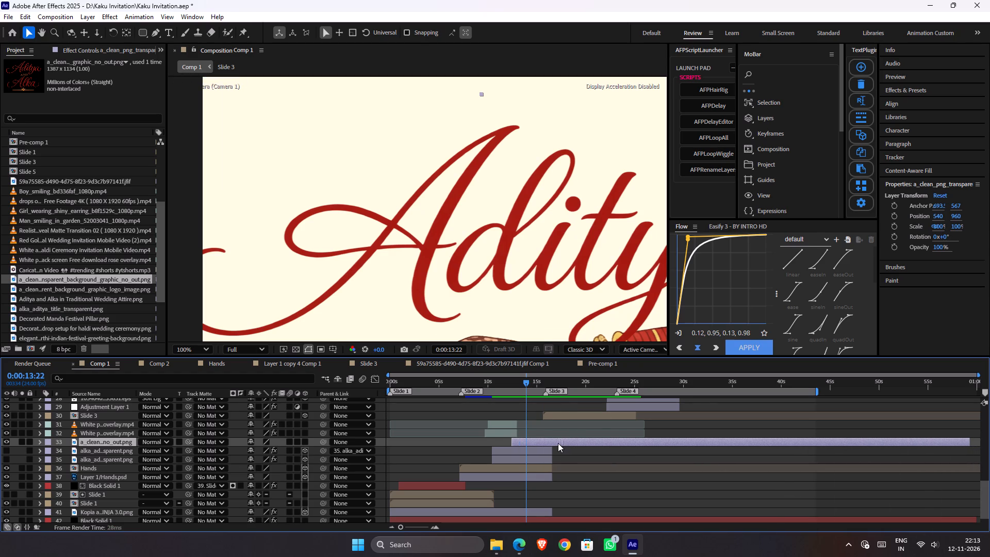
pyautogui.moveTo(558, 443); pyautogui.dragTo(540, 447)
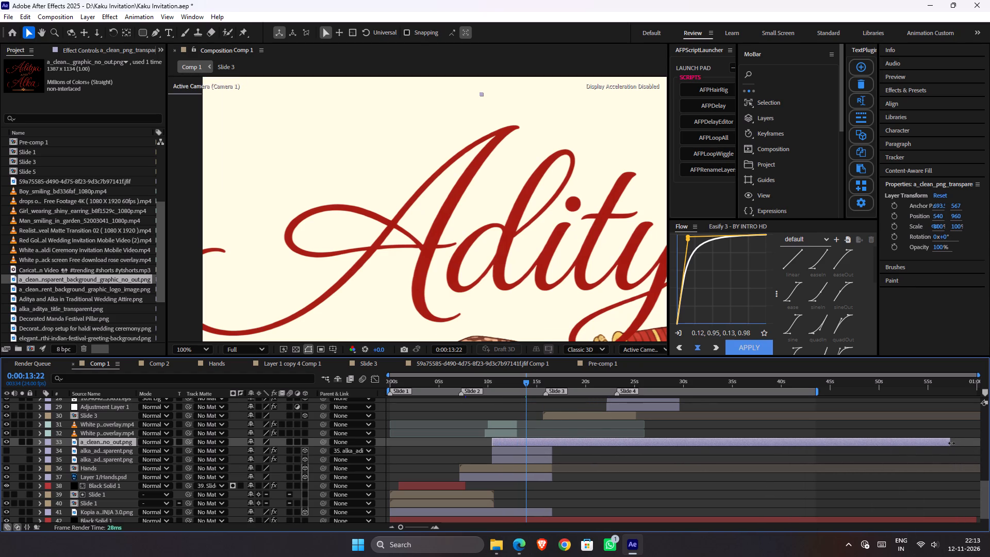
# Trim the end of the new no_out.png title layer to match the old alka_aditya_title layers' out point and save the project.
pyautogui.moveTo(950, 443); pyautogui.dragTo(860, 468)
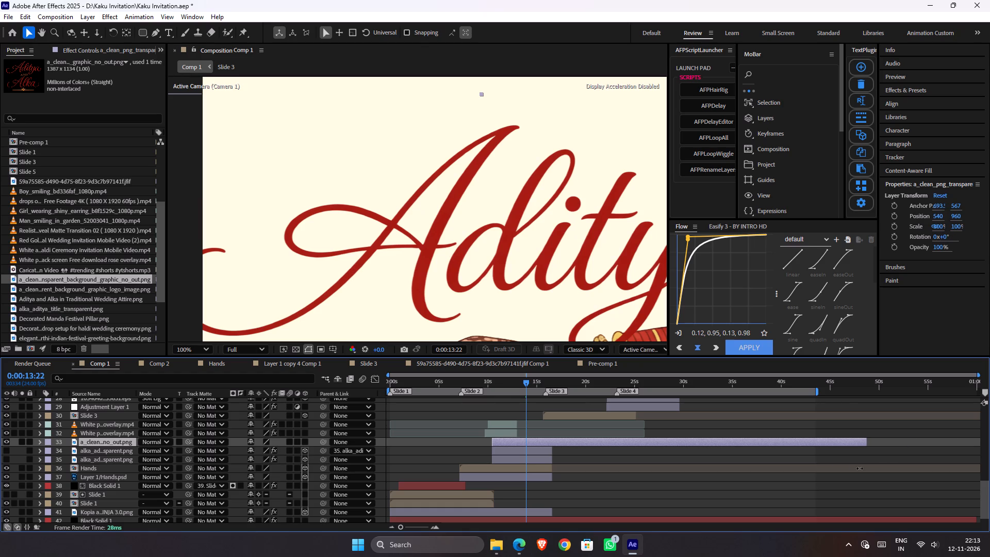
pyautogui.moveTo(860, 468); pyautogui.dragTo(554, 498)
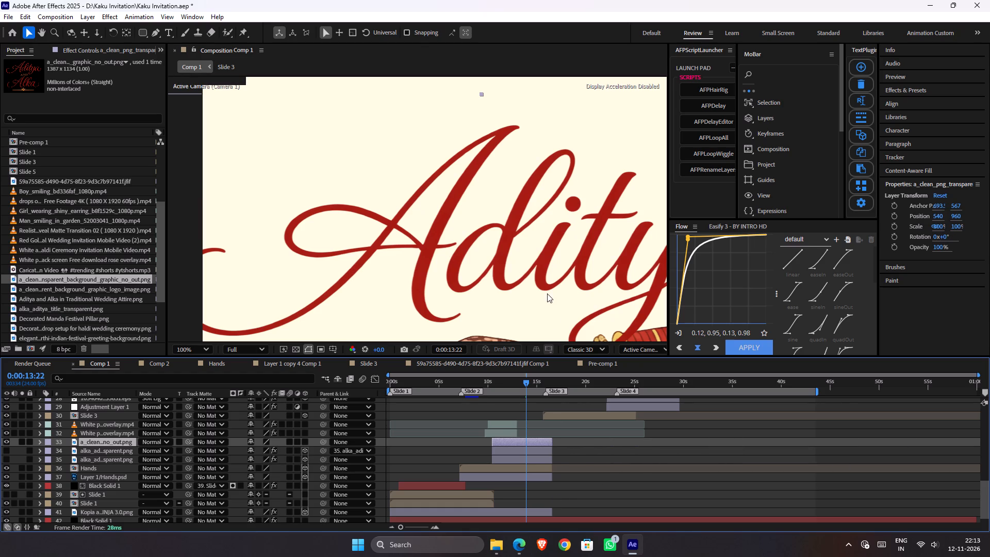
pyautogui.scroll(-1, 547, 293)
pyautogui.hotkey('ctrl', 's')
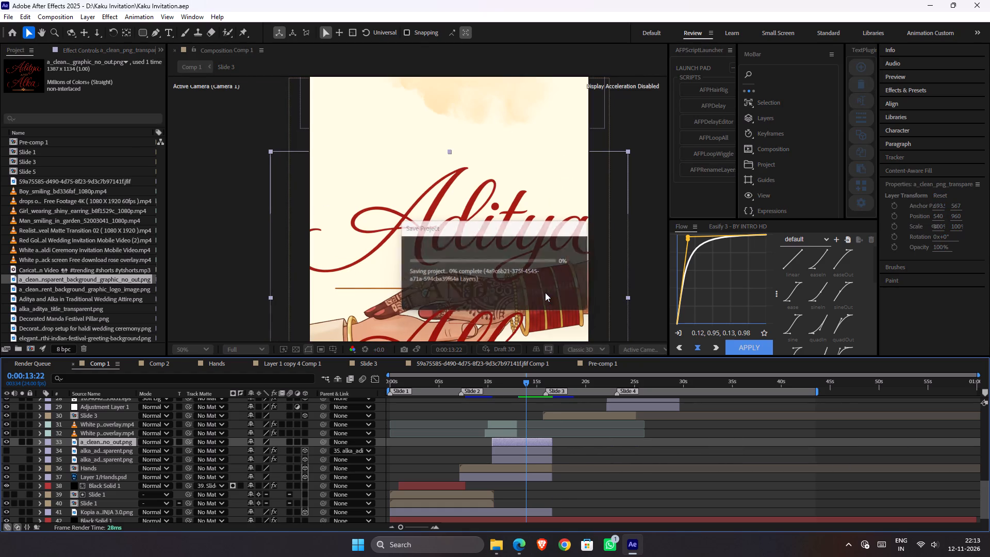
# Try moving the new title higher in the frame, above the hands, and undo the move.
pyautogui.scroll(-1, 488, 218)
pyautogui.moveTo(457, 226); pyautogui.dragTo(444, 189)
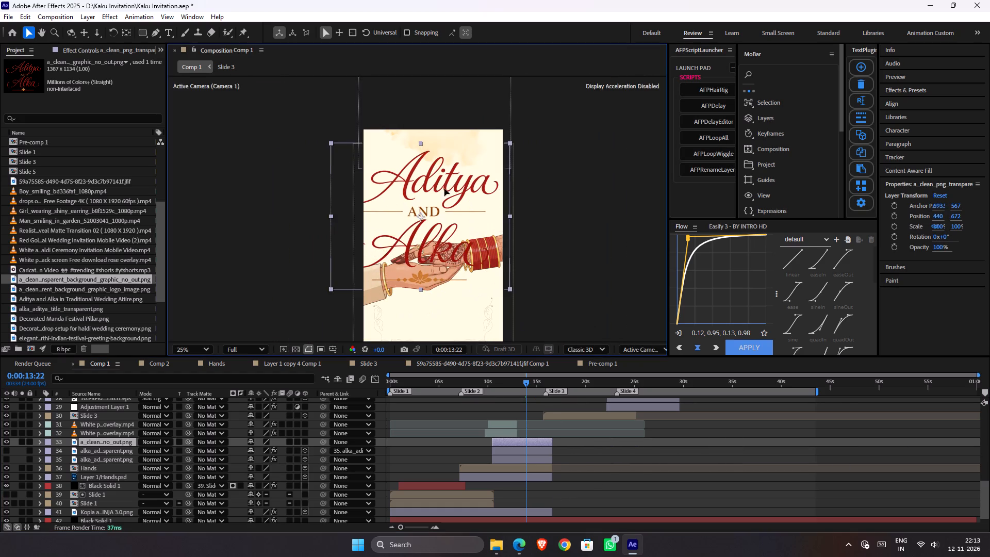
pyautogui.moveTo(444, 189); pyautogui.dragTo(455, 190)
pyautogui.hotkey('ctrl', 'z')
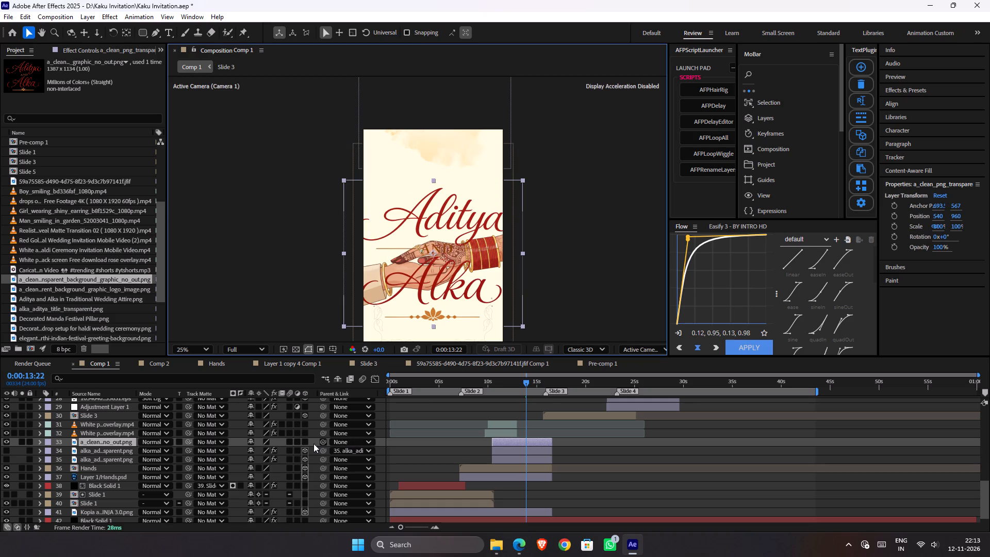
# Make the new title a 3D layer, parent it to alka_aditya_title layer 35, reset its parent to None, and save.
pyautogui.click(305, 443)
pyautogui.keyDown('shift'); pyautogui.moveTo(320, 443); pyautogui.dragTo(312, 458); pyautogui.keyUp('shift')
pyautogui.click(342, 443)
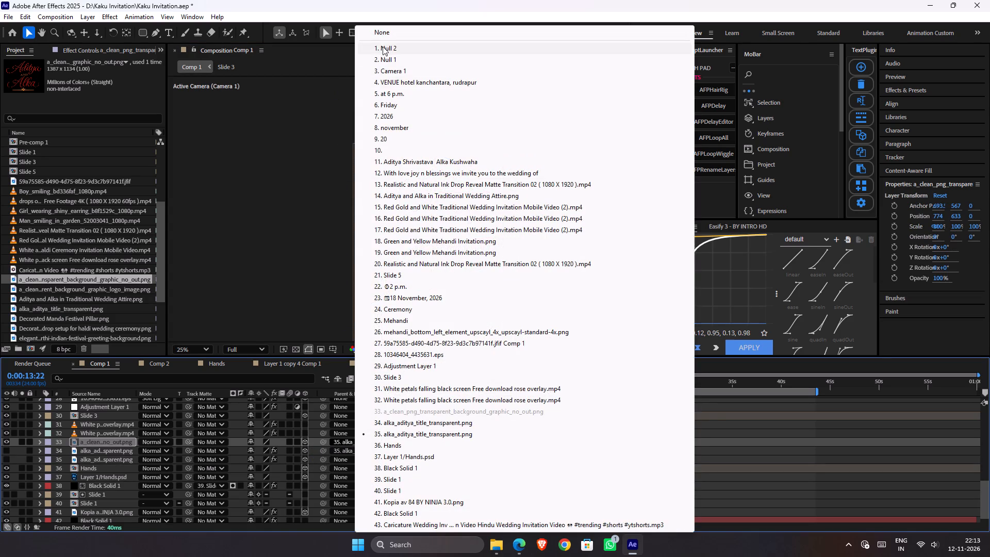
pyautogui.click(391, 36)
pyautogui.click(564, 268)
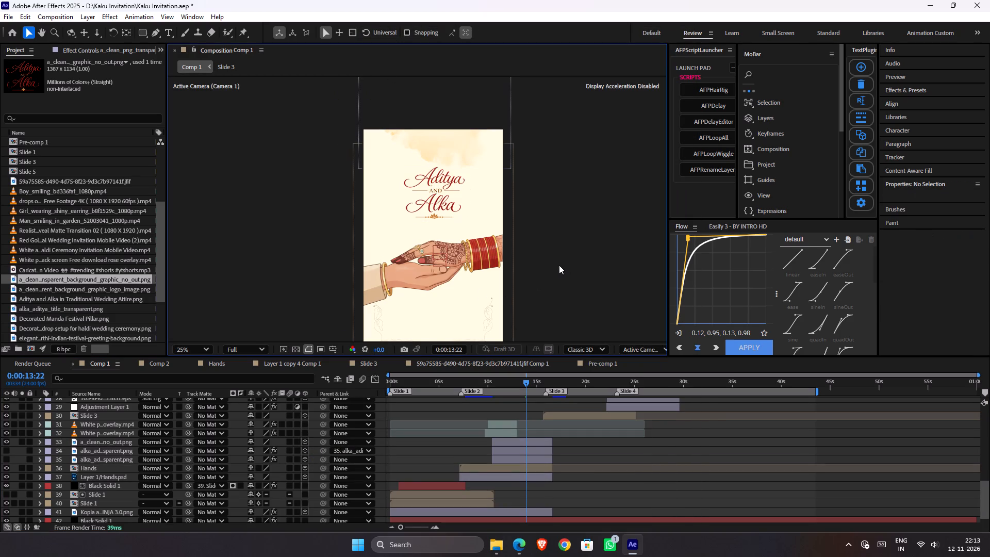
pyautogui.hotkey('ctrl', 's')
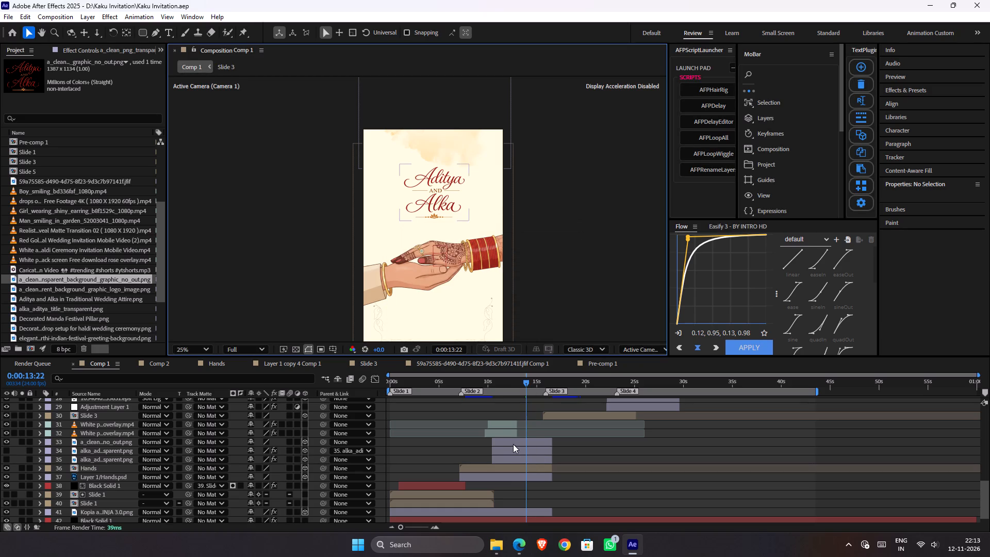
# Show both old alka_aditya_title layers as a size and position reference for the new title.
pyautogui.click(513, 441)
pyautogui.moveTo(9, 451); pyautogui.dragTo(8, 457)
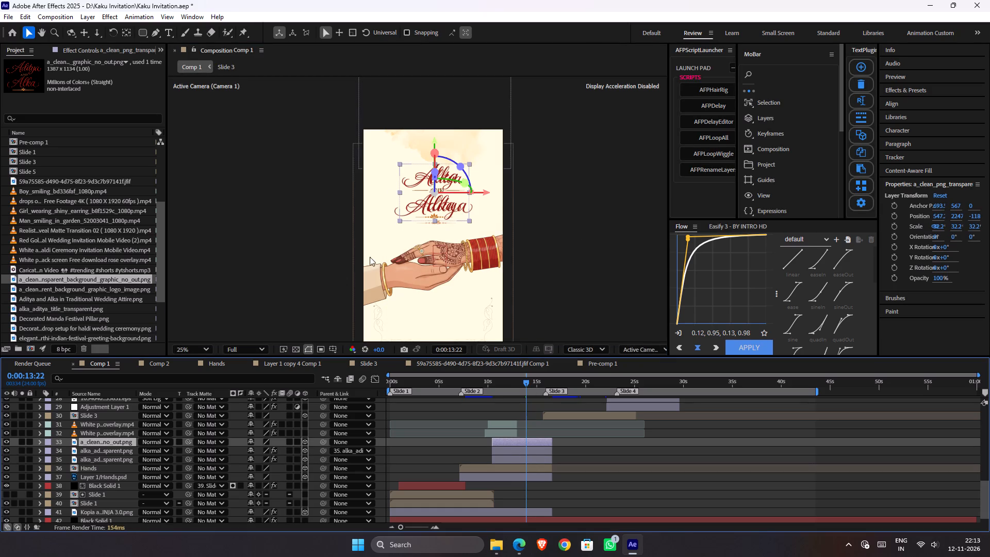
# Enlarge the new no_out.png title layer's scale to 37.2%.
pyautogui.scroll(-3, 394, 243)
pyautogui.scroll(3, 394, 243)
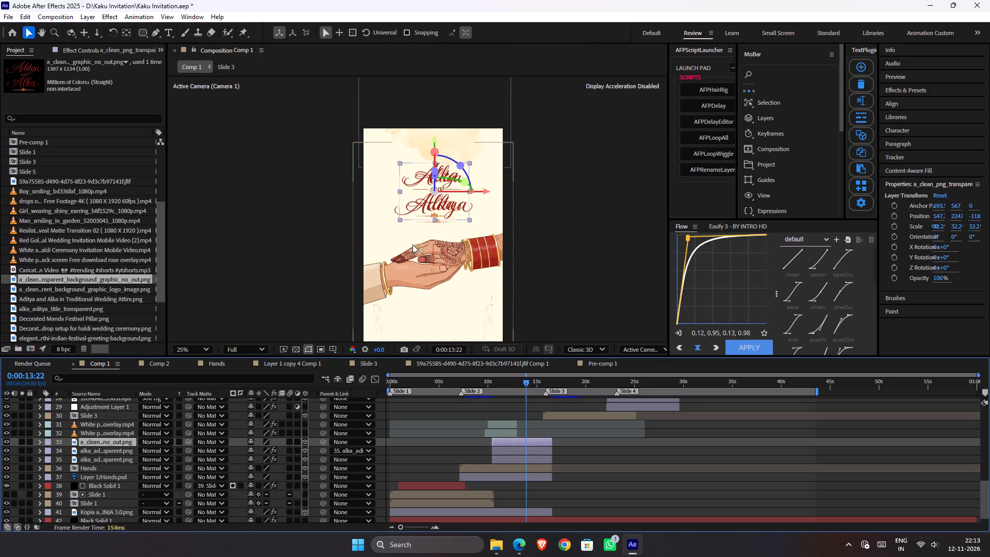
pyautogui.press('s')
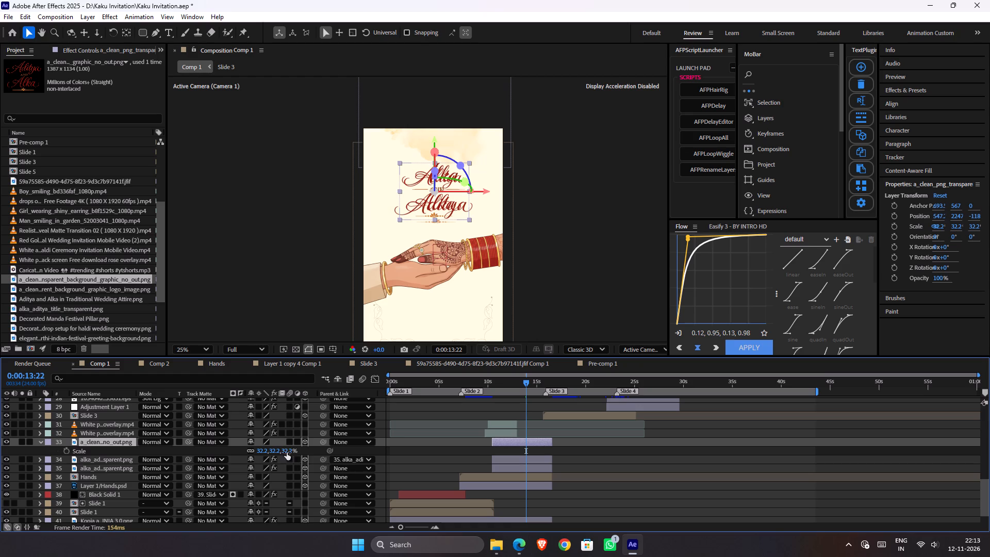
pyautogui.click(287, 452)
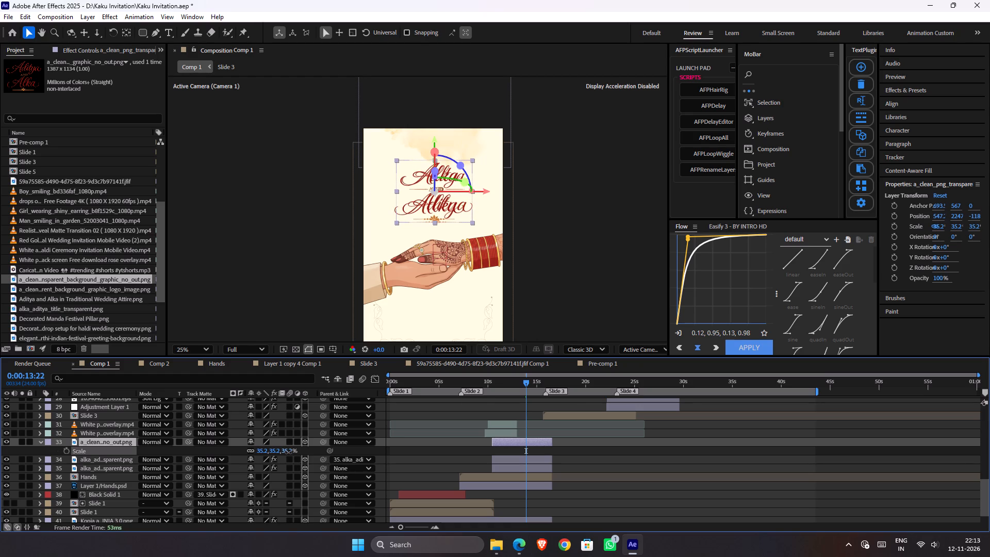
# Shift the new title slightly right along its X axis to about X 555, lining its AND up with the old title's.
pyautogui.scroll(1, 459, 208)
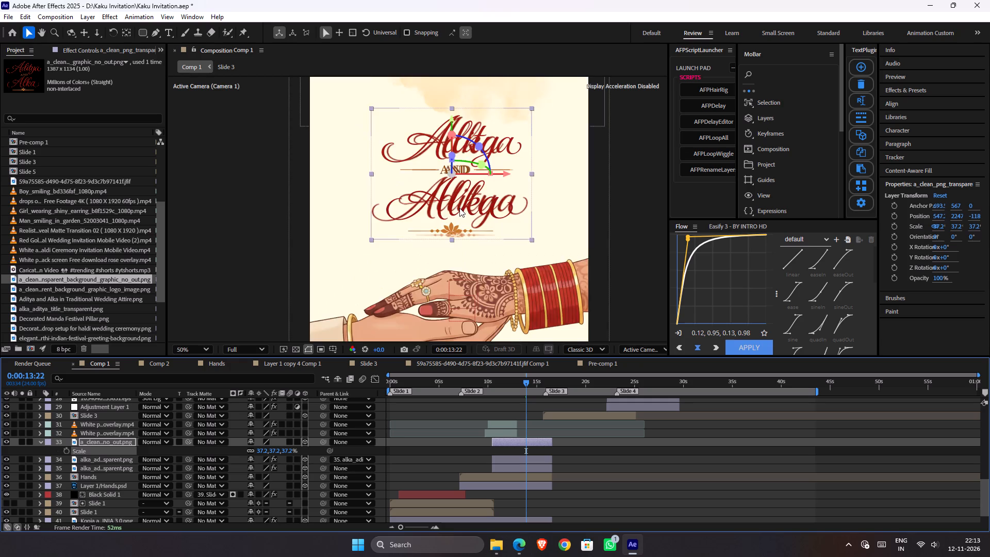
pyautogui.scroll(1, 459, 208)
pyautogui.press('space')
pyautogui.press('space')
pyautogui.press('space')
pyautogui.press('space')
pyautogui.press('space')
pyautogui.press('space')
pyautogui.press('space')
pyautogui.press('space')
pyautogui.press('space')
pyautogui.press('space')
pyautogui.press('space')
pyautogui.press('space')
pyautogui.press('space')
pyautogui.press('space')
pyautogui.press('space')
pyautogui.press('space')
pyautogui.press('space')
pyautogui.press('space')
pyautogui.press('space')
pyautogui.press('space')
pyautogui.moveTo(485, 185); pyautogui.dragTo(430, 273)
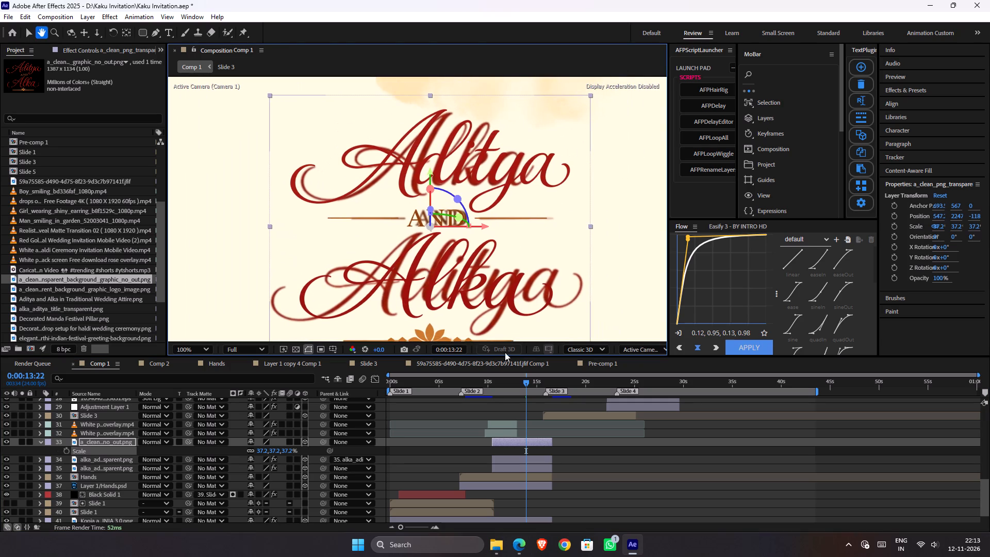
pyautogui.click(531, 381)
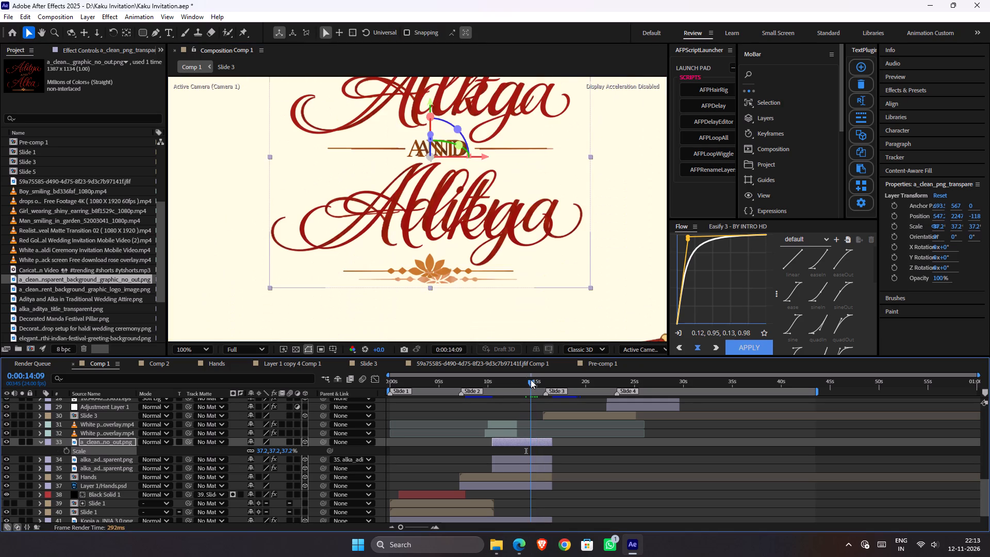
pyautogui.press('space')
pyautogui.press('space')
pyautogui.press('space')
pyautogui.press('space')
pyautogui.press('space')
pyautogui.press('space')
pyautogui.press('space')
pyautogui.press('space')
pyautogui.press('space')
pyautogui.press('space')
pyautogui.press('space')
pyautogui.press('space')
pyautogui.moveTo(474, 175); pyautogui.dragTo(473, 265)
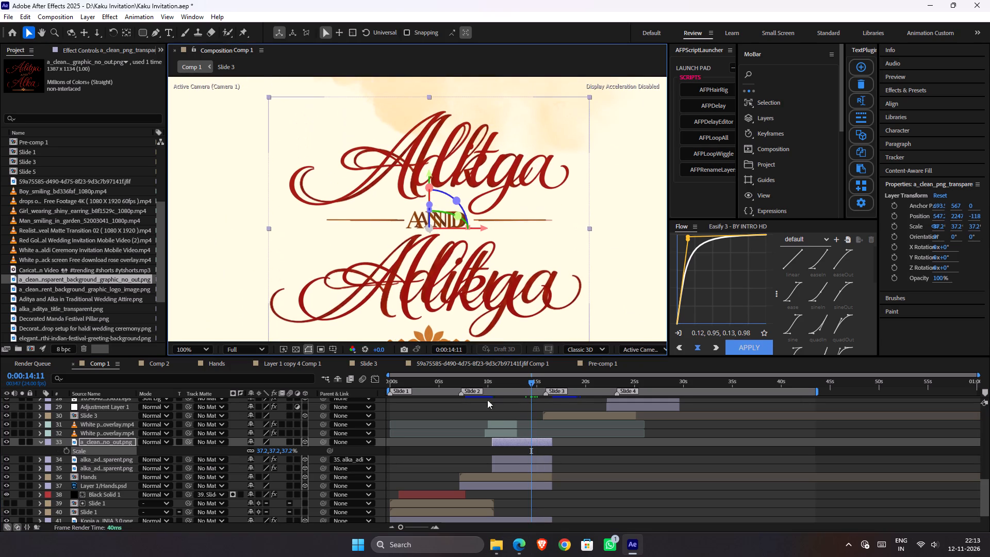
pyautogui.moveTo(485, 227); pyautogui.dragTo(490, 227)
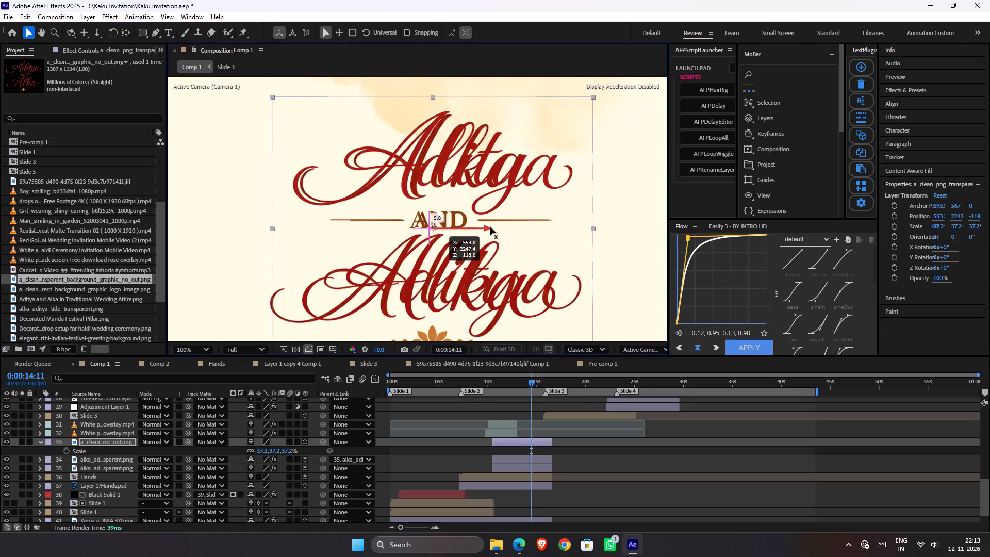
pyautogui.moveTo(490, 227); pyautogui.dragTo(492, 228)
# Set the new title layer's scale to 34.2% to match the old title's lettering size.
pyautogui.click(288, 449)
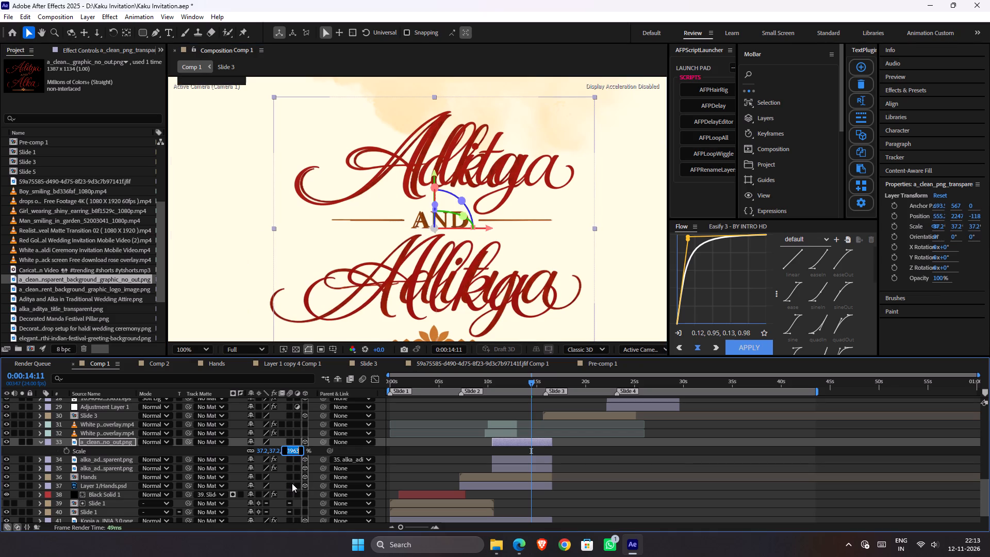
pyautogui.press('Down')
pyautogui.press('Down')
pyautogui.press('Down')
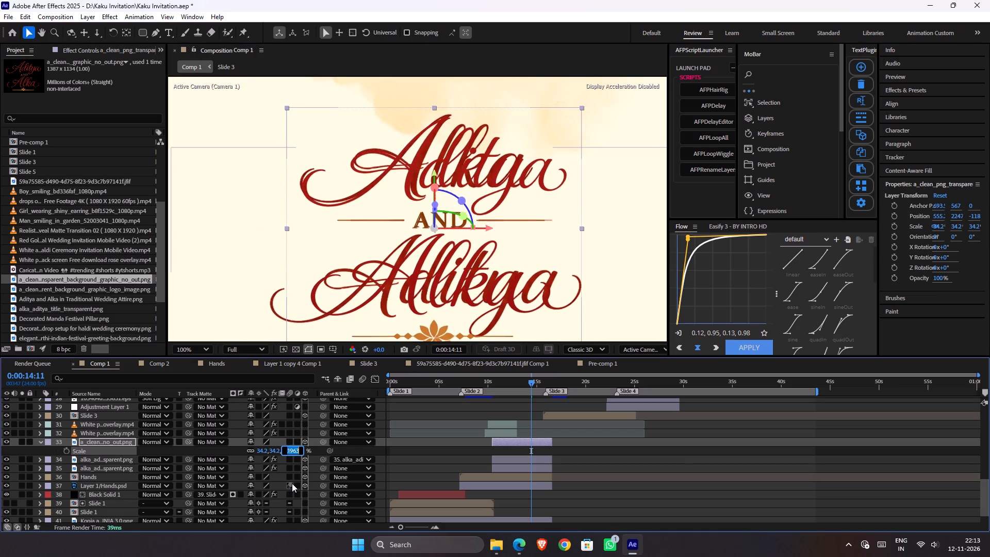
pyautogui.press('Up')
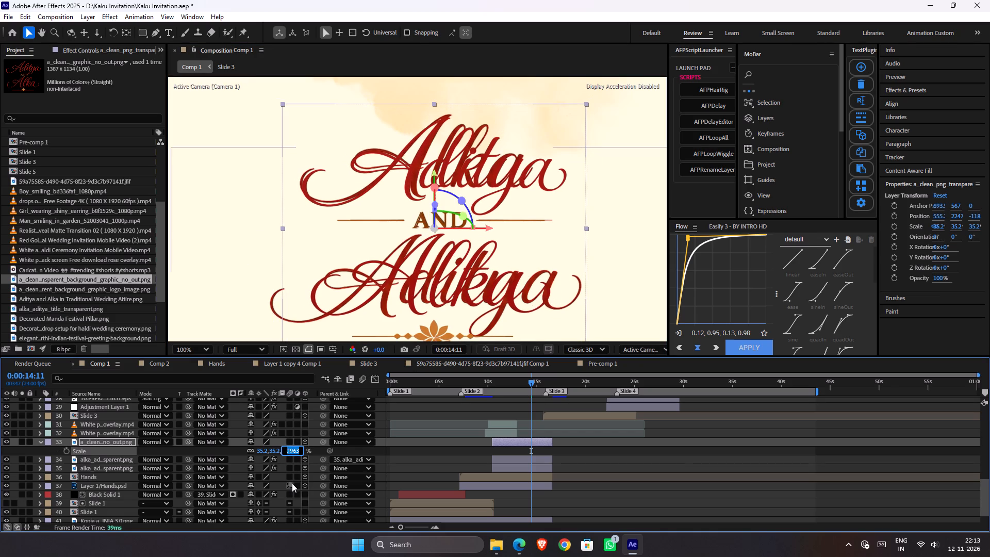
pyautogui.press('Down')
pyautogui.press('Return')
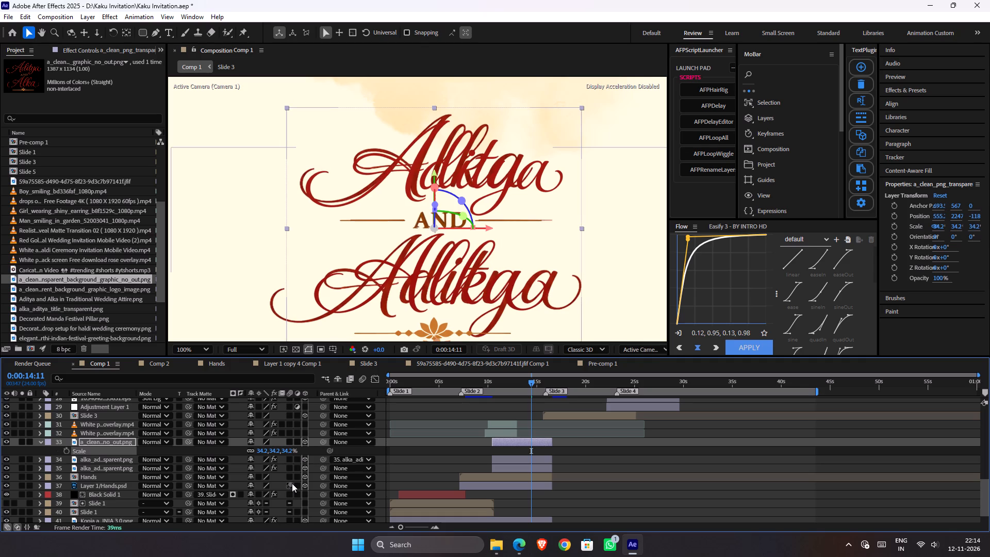
pyautogui.press('Up')
pyautogui.press('Down')
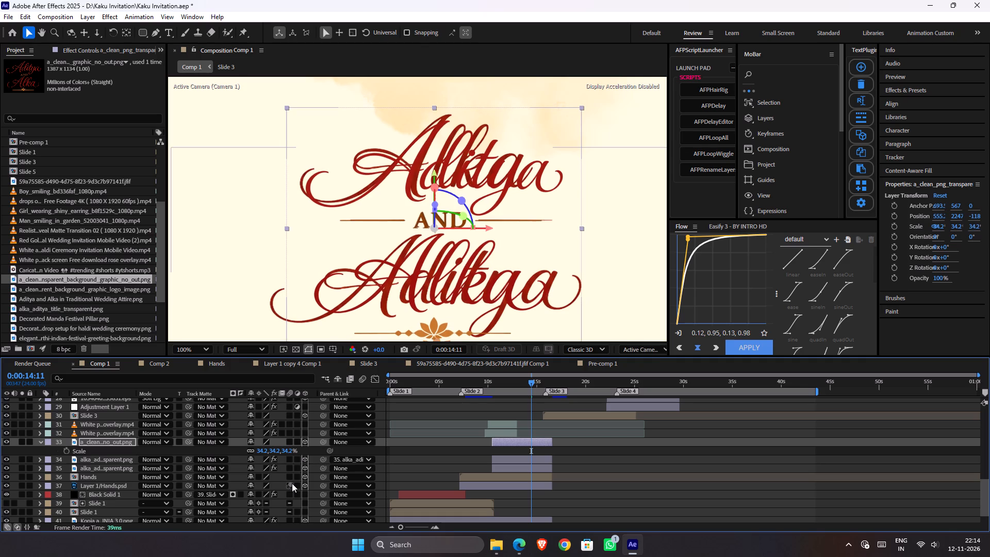
pyautogui.press('Up')
# Hide both old alka_aditya_title layers, save the project, and clear the layer selection.
pyautogui.scroll(-1, 580, 295)
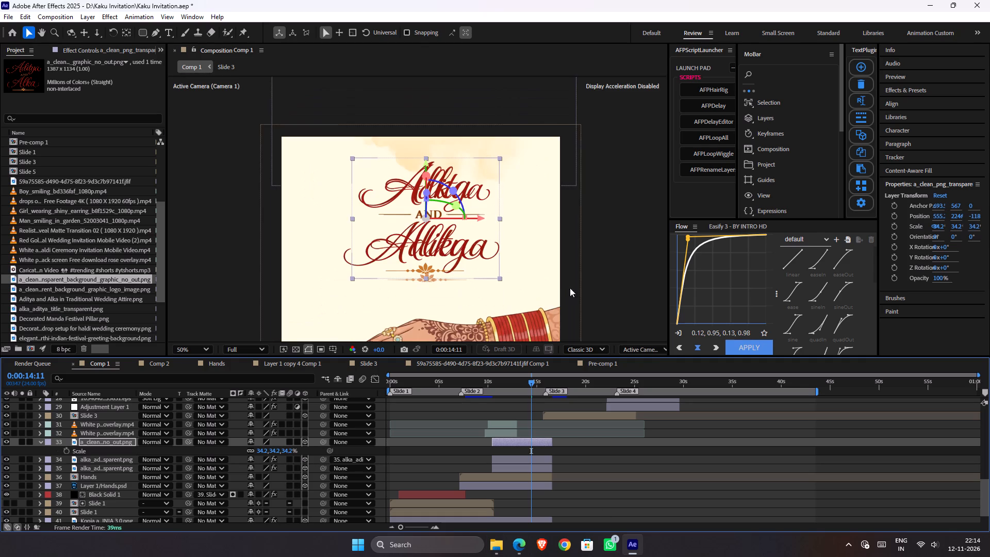
pyautogui.press('space')
pyautogui.press('space')
pyautogui.press('space')
pyautogui.press('space')
pyautogui.press('space')
pyautogui.press('space')
pyautogui.press('space')
pyautogui.press('space')
pyautogui.press('space')
pyautogui.press('space')
pyautogui.press('space')
pyautogui.press('space')
pyautogui.moveTo(486, 284); pyautogui.dragTo(491, 274)
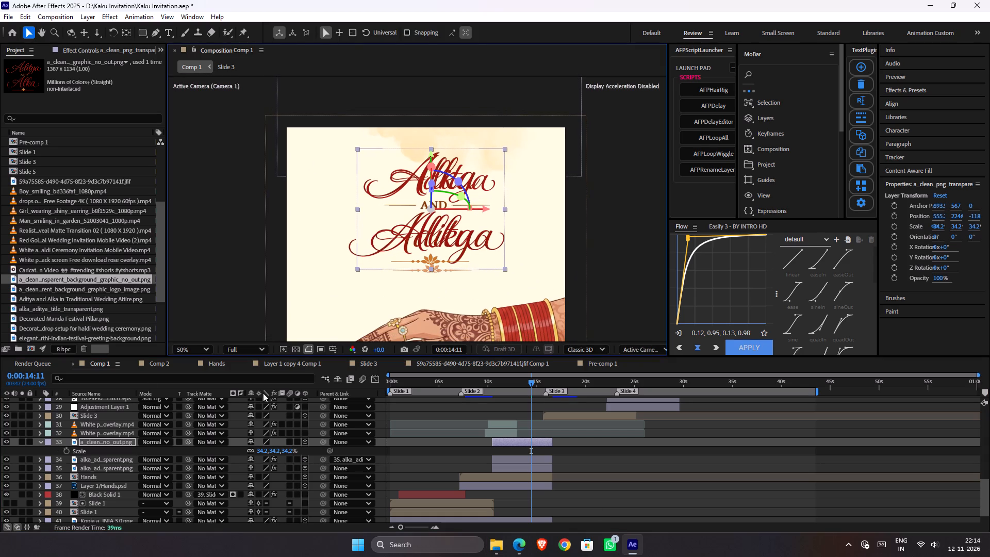
pyautogui.moveTo(7, 462); pyautogui.dragTo(7, 469)
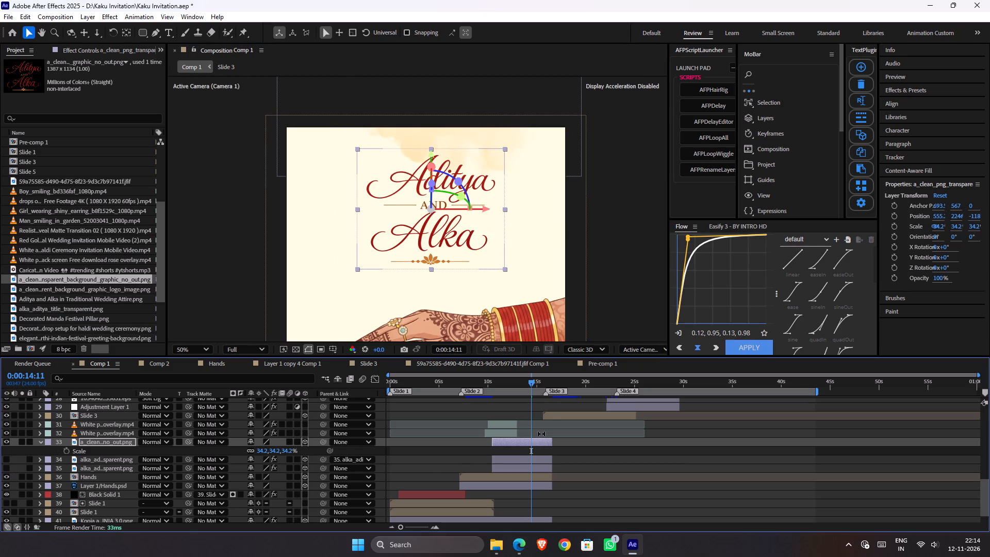
pyautogui.hotkey('ctrl', 's')
pyautogui.click(630, 461)
# Examine the new title's placement within the whole invitation frame, including at 0:00:12:11.
pyautogui.scroll(-1, 384, 212)
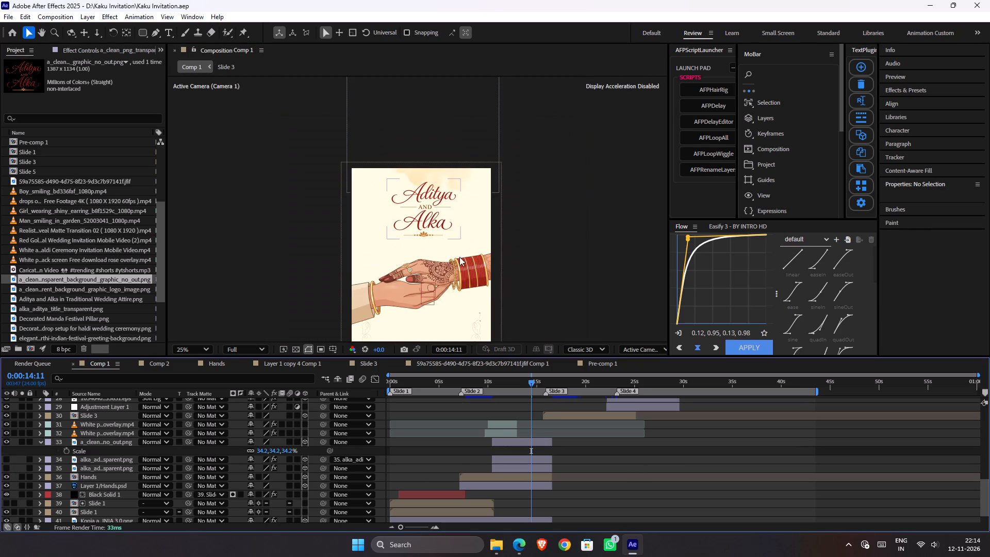
pyautogui.press('space')
pyautogui.press('space')
pyautogui.press('space')
pyautogui.press('space')
pyautogui.moveTo(468, 264); pyautogui.dragTo(472, 247)
pyautogui.press('space')
pyautogui.press('space')
pyautogui.press('space')
pyautogui.press('space')
pyautogui.moveTo(456, 252); pyautogui.dragTo(489, 215)
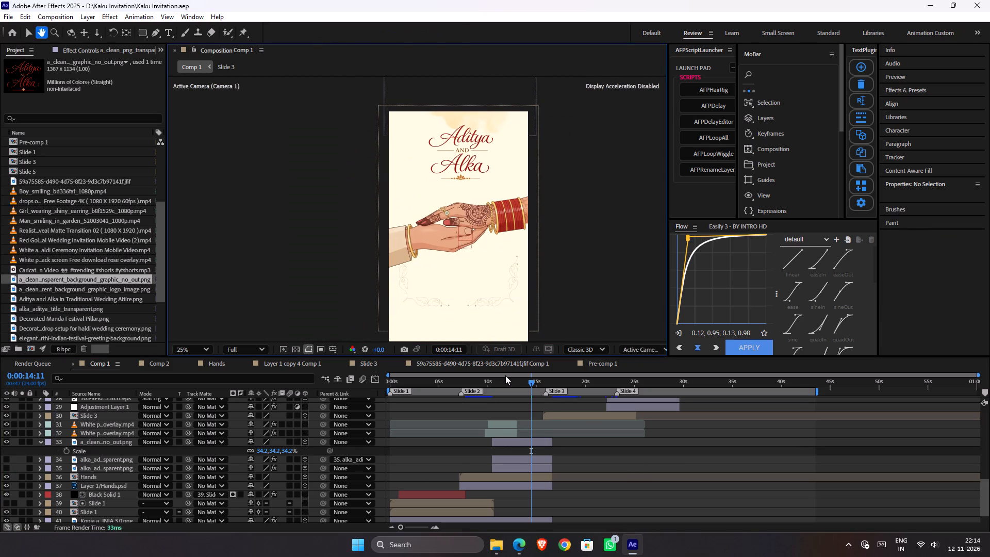
pyautogui.moveTo(526, 381); pyautogui.dragTo(511, 382)
pyautogui.press('space')
pyautogui.press('space')
pyautogui.press('space')
pyautogui.press('space')
pyautogui.press('space')
pyautogui.press('space')
pyautogui.press('space')
pyautogui.press('space')
pyautogui.press('space')
pyautogui.press('space')
pyautogui.press('space')
pyautogui.press('space')
pyautogui.press('space')
pyautogui.press('space')
pyautogui.press('space')
pyautogui.press('space')
pyautogui.press('space')
pyautogui.press('space')
pyautogui.press('space')
pyautogui.press('space')
pyautogui.moveTo(466, 247); pyautogui.dragTo(471, 219)
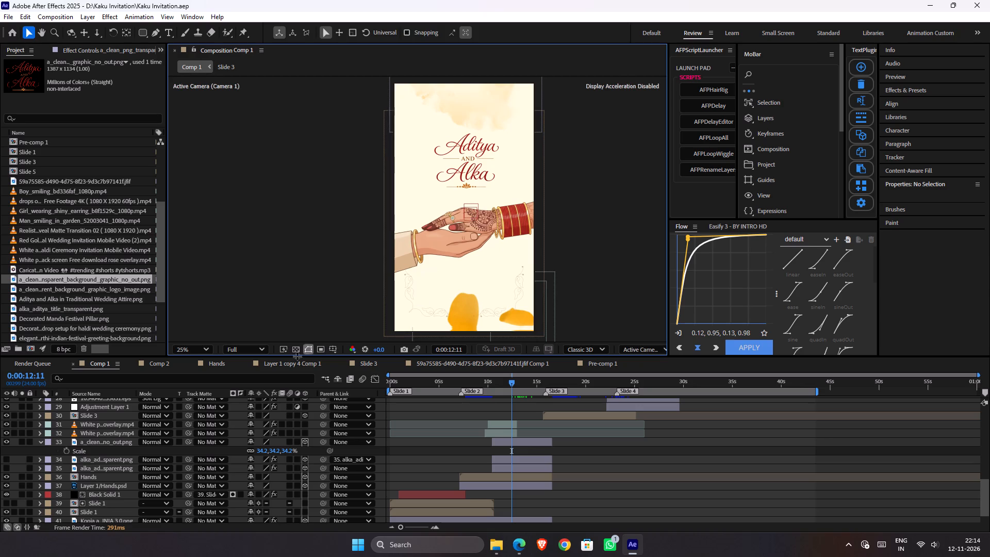
# Set the composition preview resolution to Quarter and save the project.
pyautogui.click(253, 347)
pyautogui.click(250, 415)
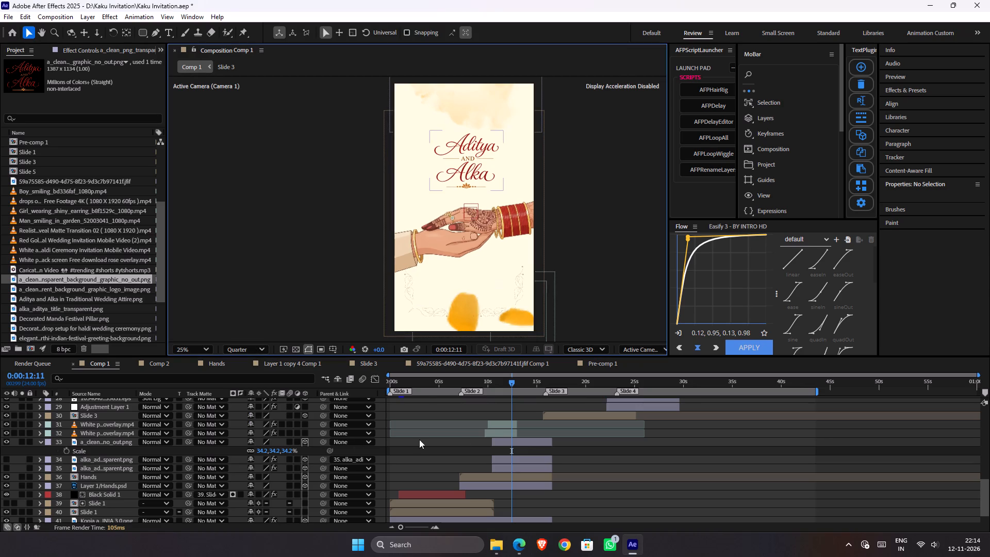
pyautogui.hotkey('ctrl', 's')
pyautogui.click(583, 451)
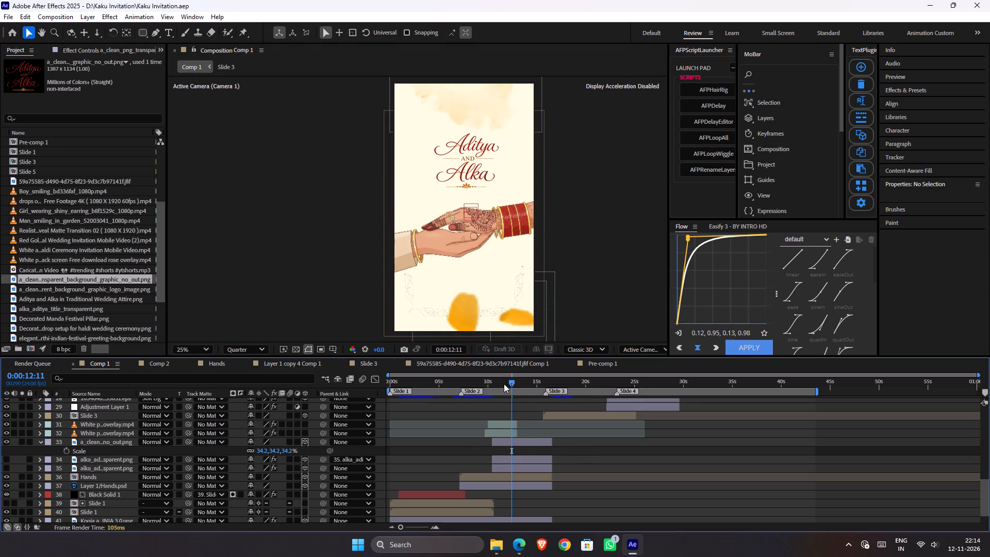
# Preview Comp 1 from 0:00:08:00 through the new title's entrance.
pyautogui.moveTo(504, 384); pyautogui.dragTo(468, 385)
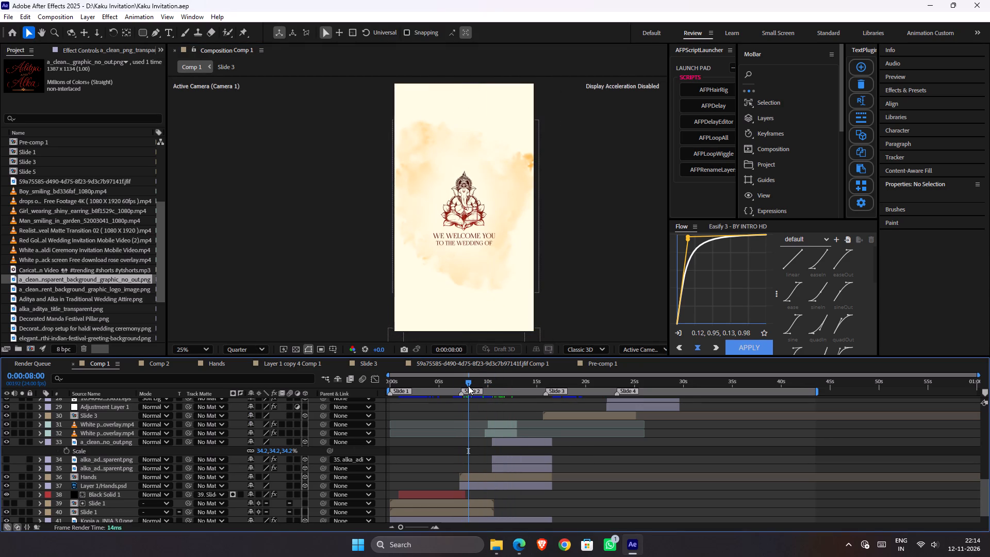
pyautogui.press('space')
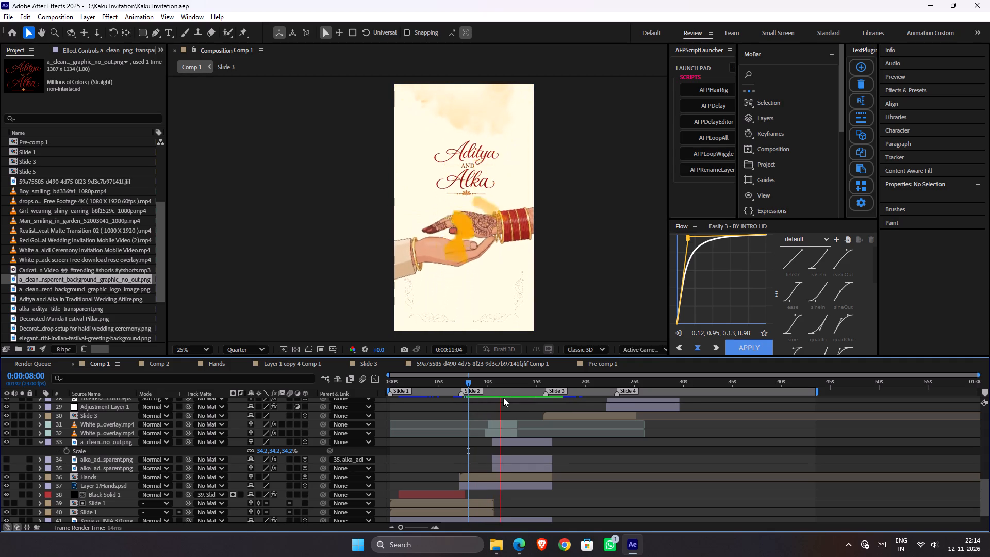
pyautogui.press('space')
# Copy the Gaussian Blur and Opacity keyframes from the masked old title layer onto the new title layer at 0:00:10:11.
pyautogui.click(501, 443)
pyautogui.click(502, 457)
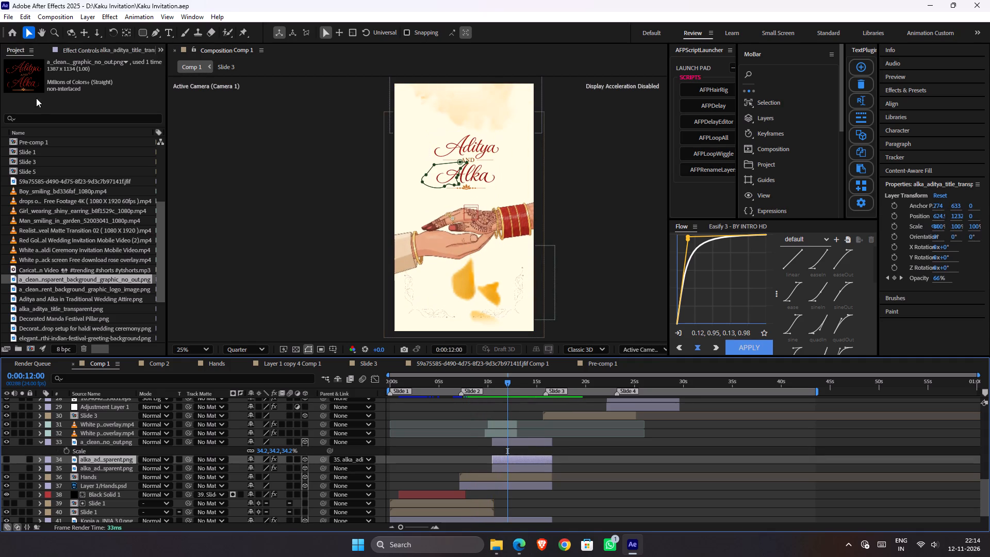
pyautogui.click(105, 48)
pyautogui.click(38, 70)
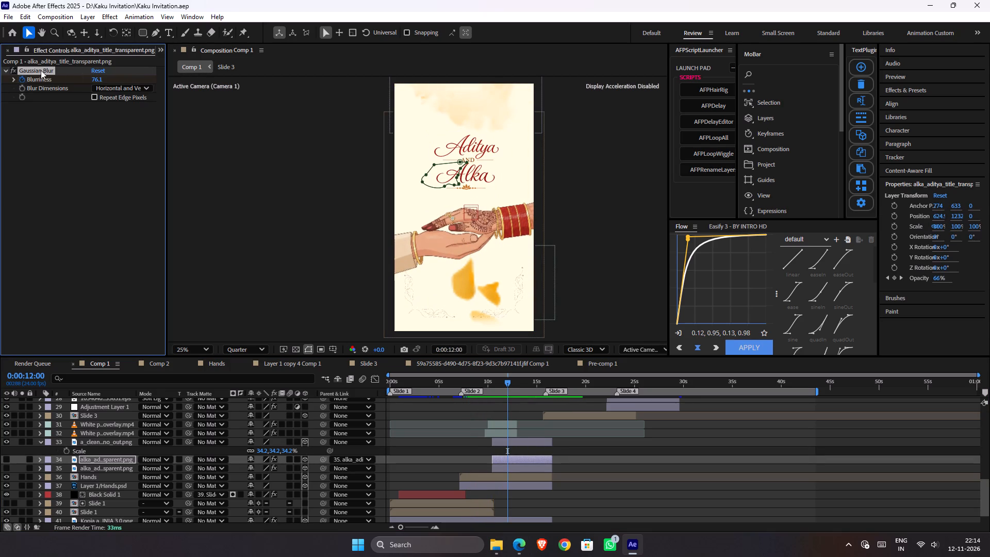
pyautogui.press('u')
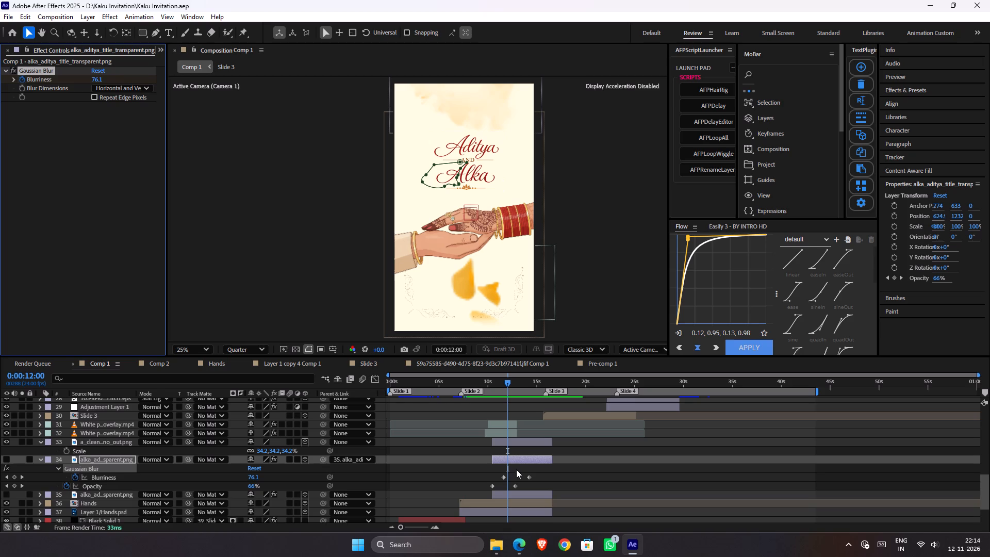
pyautogui.press('i')
pyautogui.moveTo(486, 470); pyautogui.dragTo(511, 477)
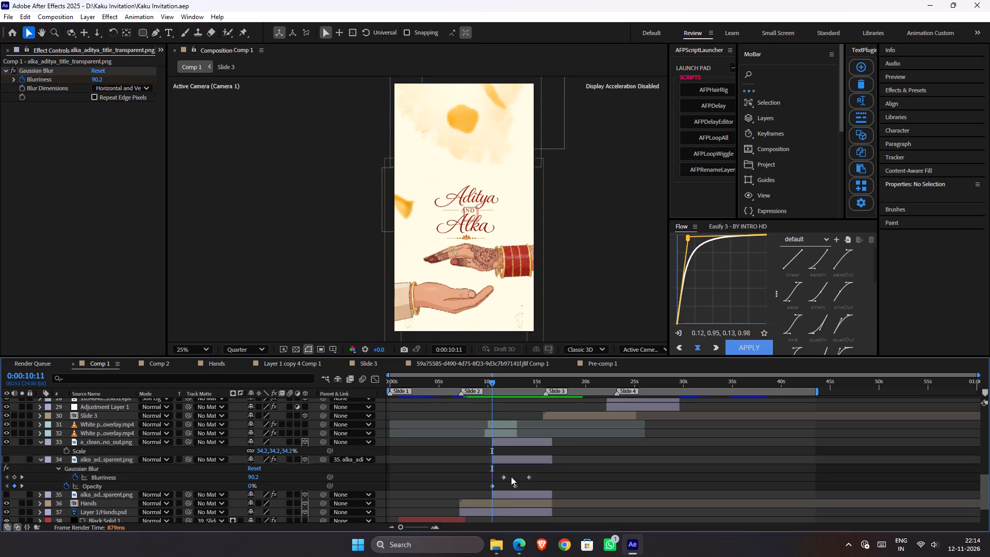
pyautogui.moveTo(511, 477); pyautogui.dragTo(552, 496)
pyautogui.hotkey('ctrl', 'c')
pyautogui.click(505, 442)
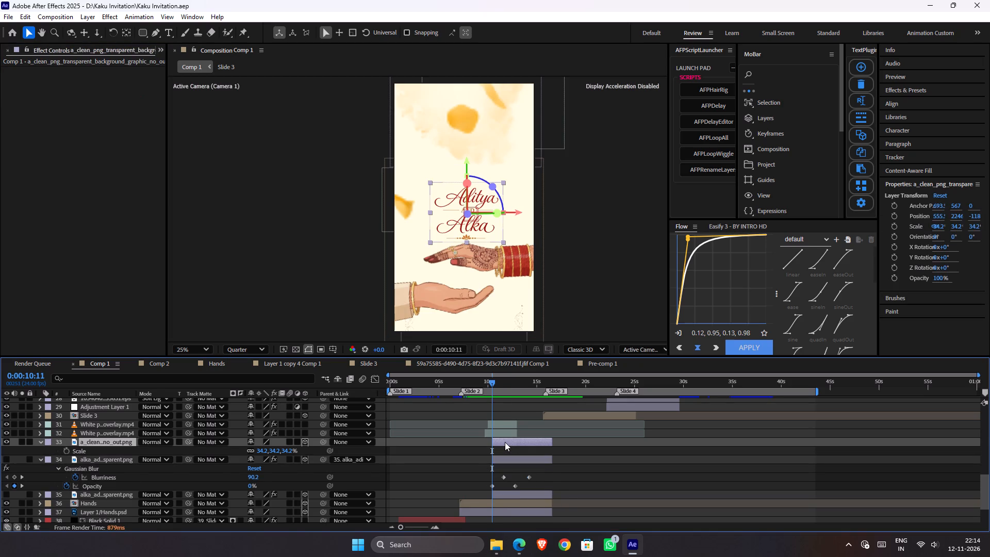
pyautogui.hotkey('ctrl', 'v')
# Preview the new title's blurred fade-in from 0:00:10:11.
pyautogui.press('space')
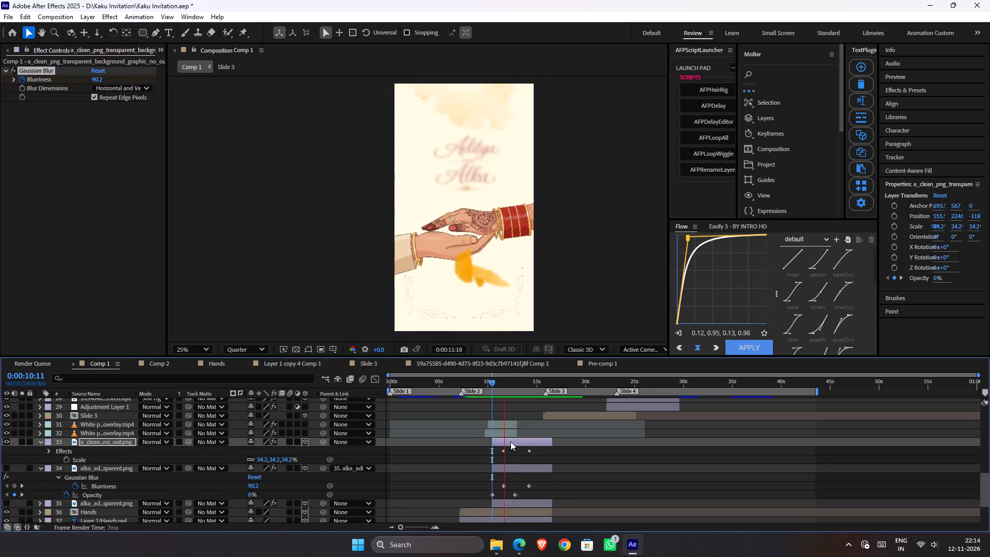
pyautogui.press('space')
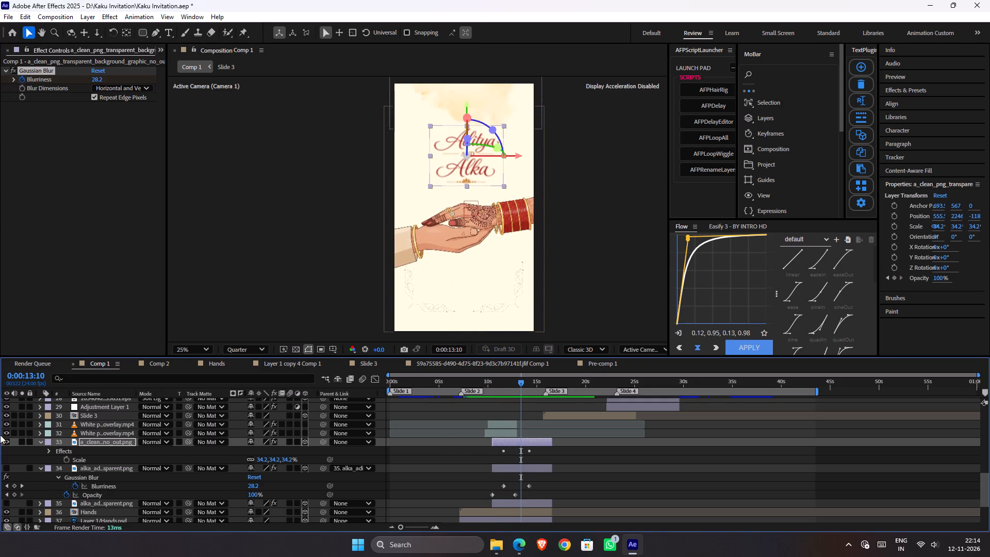
# Hide the new title layer and save the project.
pyautogui.click(6, 439)
pyautogui.click(98, 502)
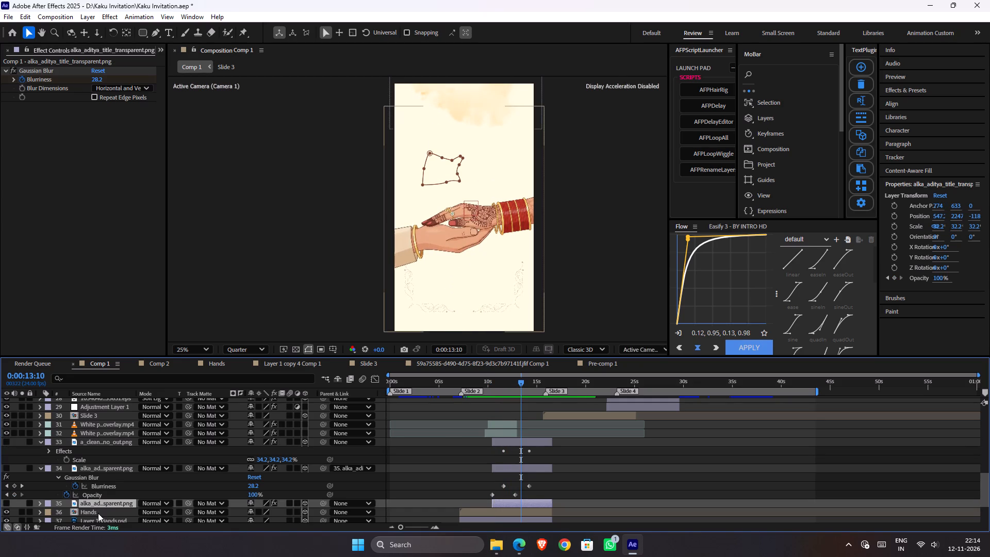
pyautogui.hotkey('ctrl', 's')
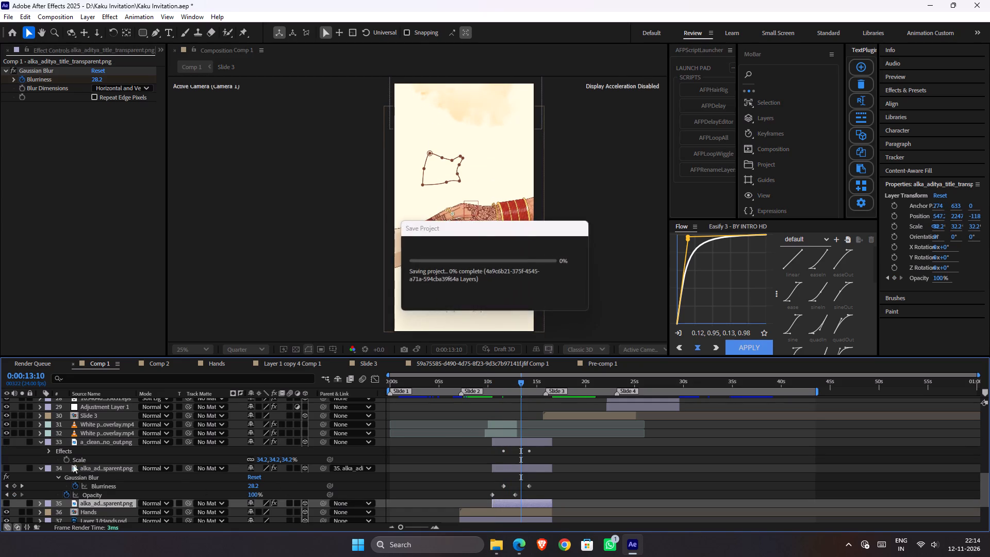
# Make both old alka_aditya_title layers visible, frame the title closely at 0:00:13:12, and save the project.
pyautogui.click(41, 470)
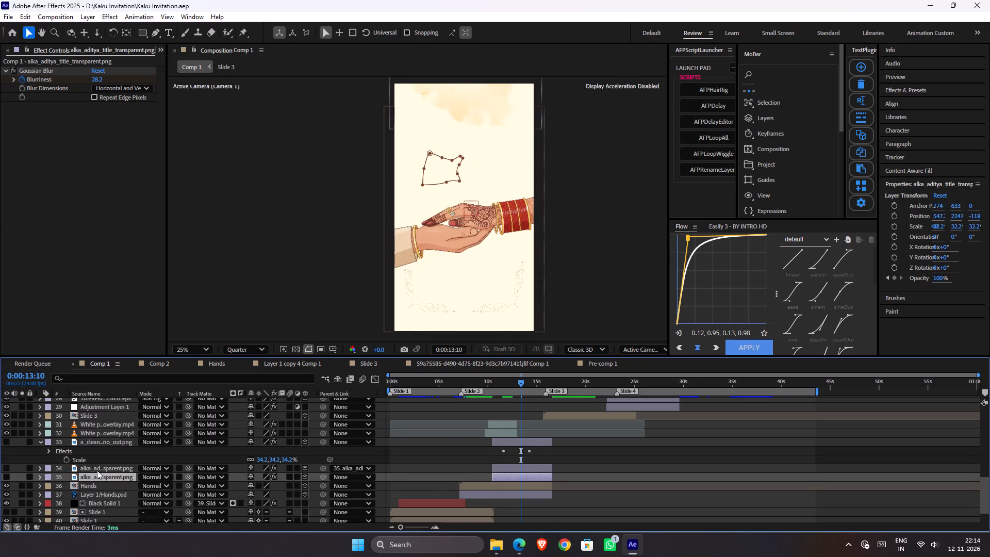
pyautogui.keyDown('shift'); pyautogui.click(97, 470); pyautogui.keyUp('shift')
pyautogui.click(117, 483)
pyautogui.click(114, 475)
pyautogui.click(114, 470)
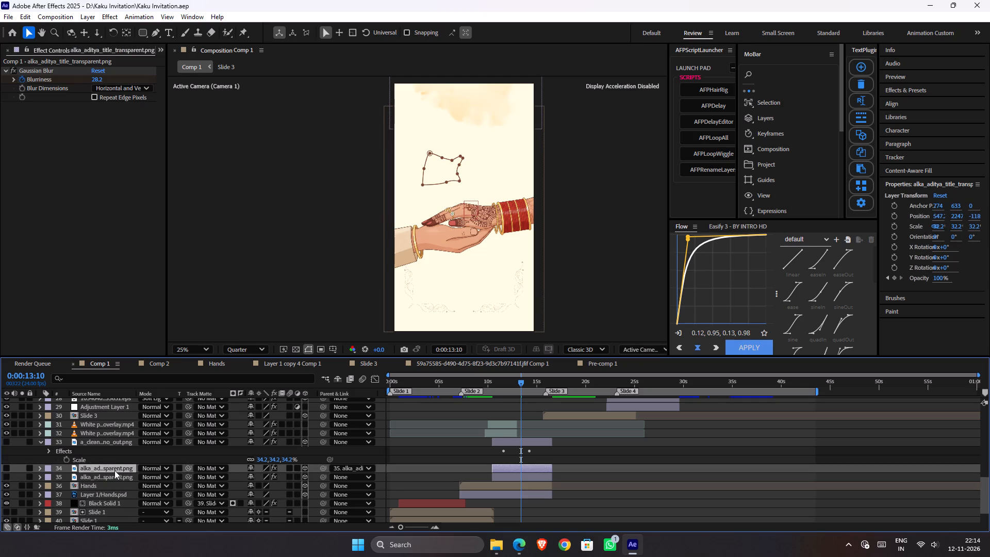
pyautogui.moveTo(520, 382); pyautogui.dragTo(504, 384)
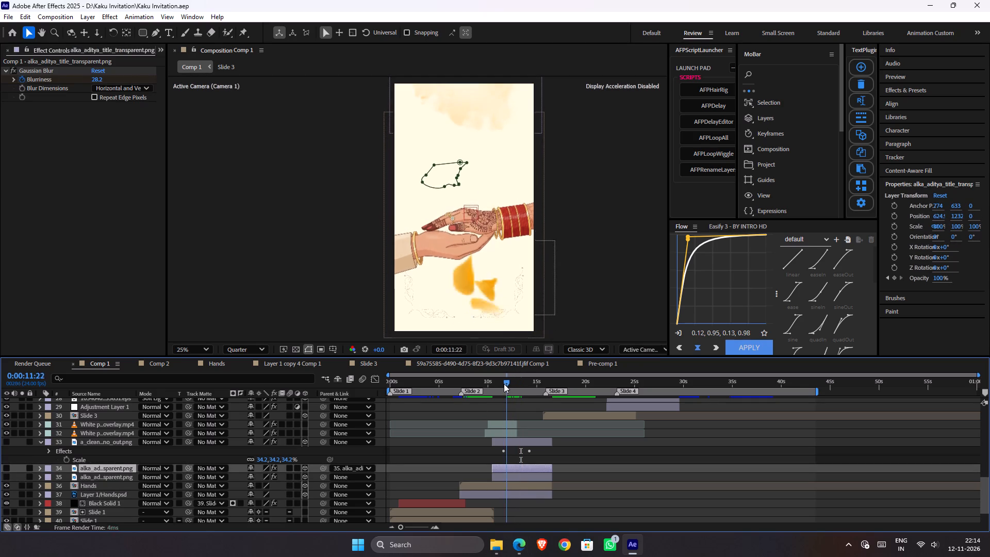
pyautogui.moveTo(504, 384); pyautogui.dragTo(521, 390)
pyautogui.click(7, 469)
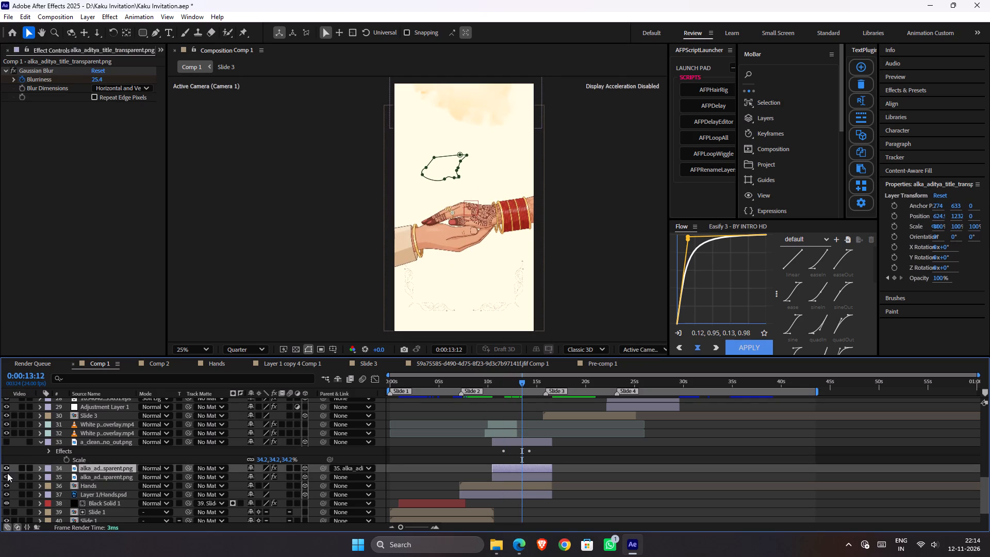
pyautogui.scroll(1, 478, 151)
pyautogui.press('space')
pyautogui.press('space')
pyautogui.press('space')
pyautogui.press('space')
pyautogui.press('space')
pyautogui.press('space')
pyautogui.press('space')
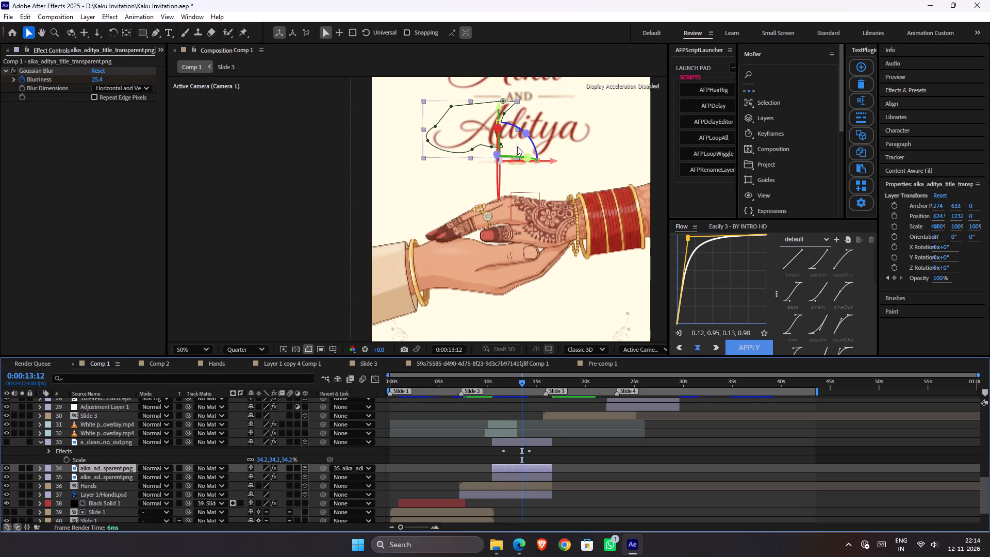
pyautogui.moveTo(547, 141); pyautogui.dragTo(508, 209)
pyautogui.hotkey('ctrl', 's')
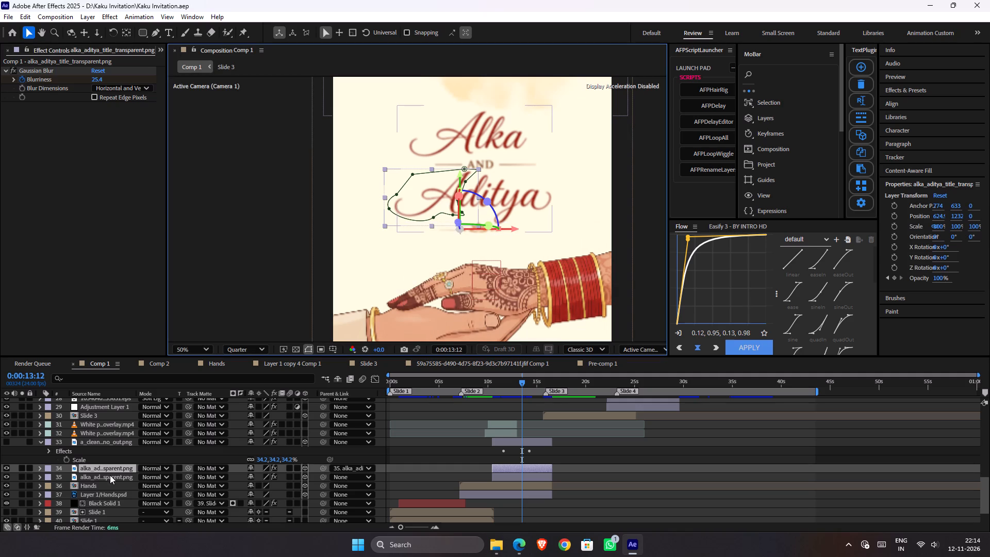
# Duplicate the lower alka_aditya_title layer, hide the two original title layers, and move the copy above them.
pyautogui.click(110, 475)
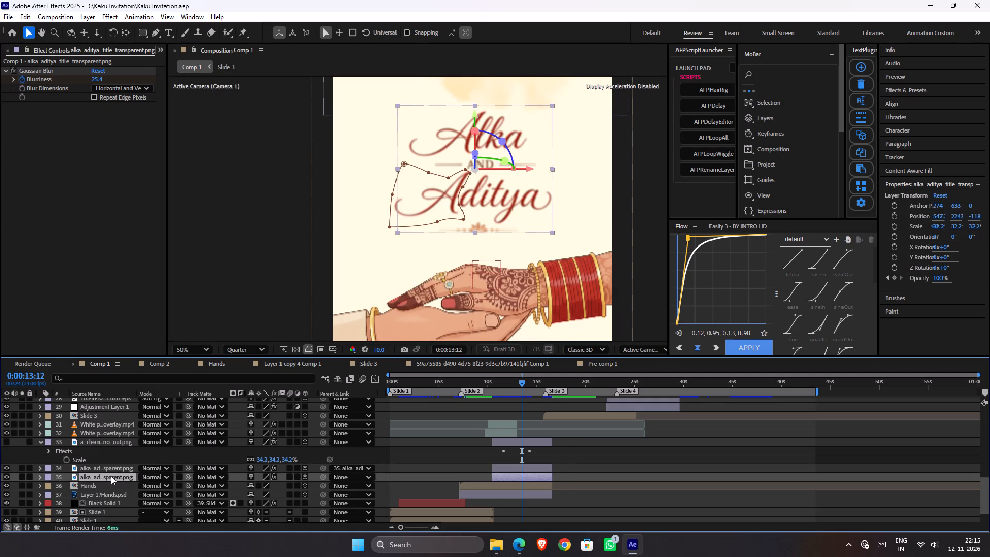
pyautogui.hotkey('ctrl', 'd')
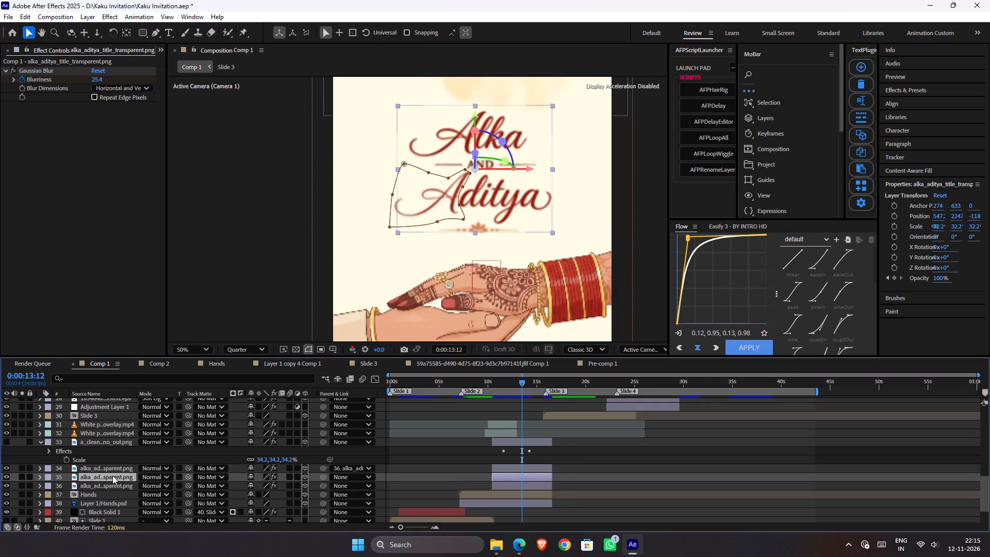
pyautogui.click(8, 468)
pyautogui.click(8, 485)
pyautogui.moveTo(80, 478); pyautogui.dragTo(81, 466)
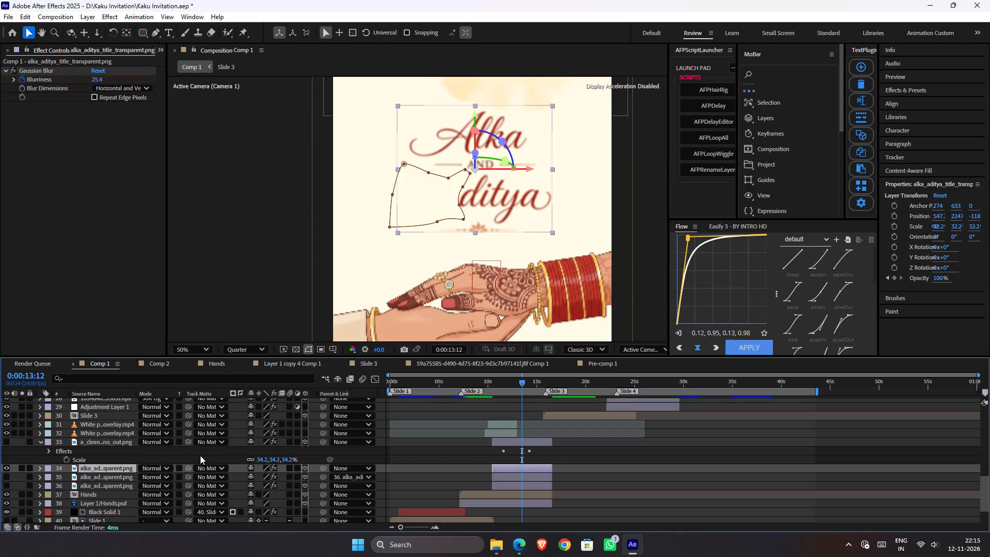
# Delete the existing mask from the duplicated title layer.
pyautogui.press('m')
pyautogui.click(111, 476)
pyautogui.press('Delete')
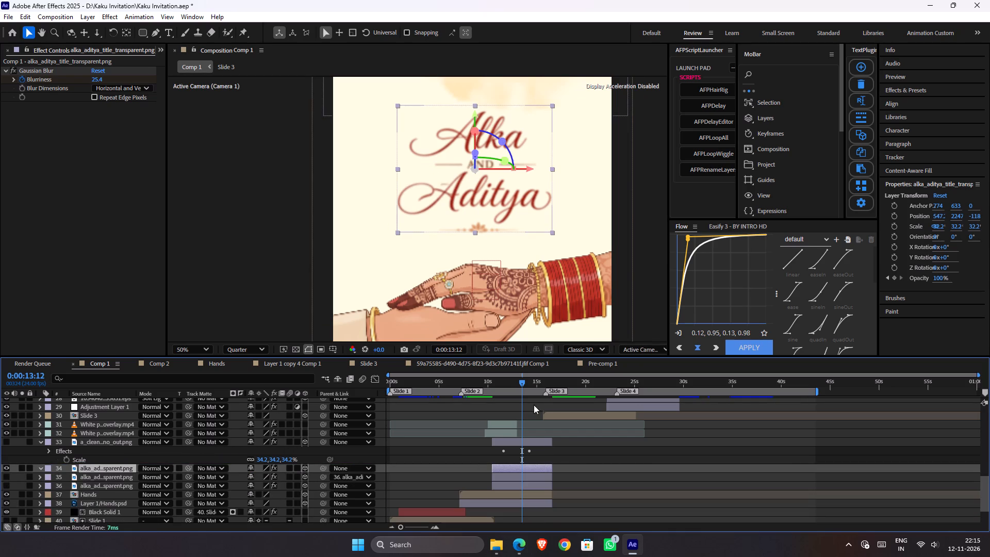
# At 0:00:14:17, draw a closed Pen mask around AND and its side lines on the duplicated title layer.
pyautogui.click(534, 386)
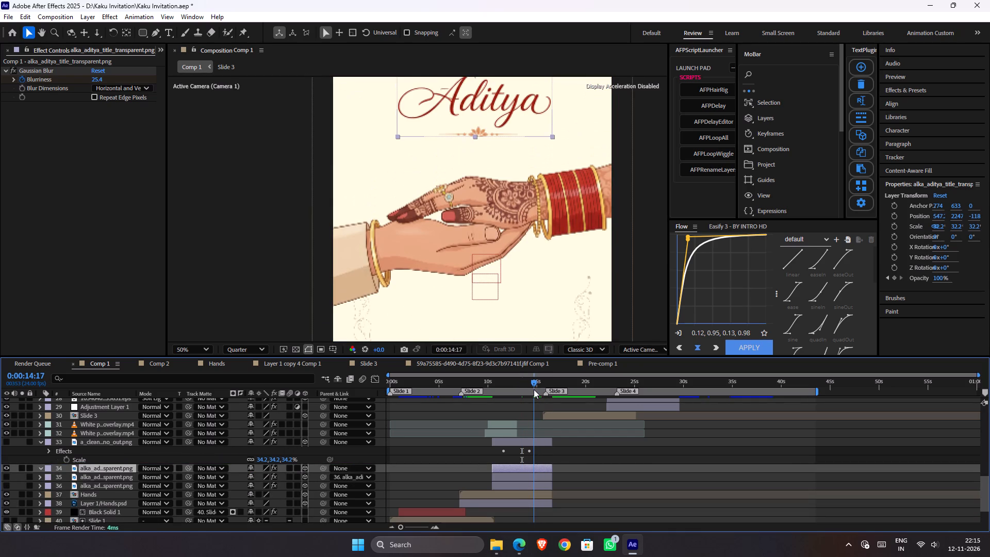
pyautogui.press('space')
pyautogui.press('space')
pyautogui.press('space')
pyautogui.press('space')
pyautogui.press('space')
pyautogui.press('space')
pyautogui.press('space')
pyautogui.press('space')
pyautogui.press('space')
pyautogui.press('space')
pyautogui.press('space')
pyautogui.press('space')
pyautogui.press('space')
pyautogui.press('space')
pyautogui.press('space')
pyautogui.press('space')
pyautogui.press('space')
pyautogui.press('space')
pyautogui.moveTo(534, 200); pyautogui.dragTo(532, 327)
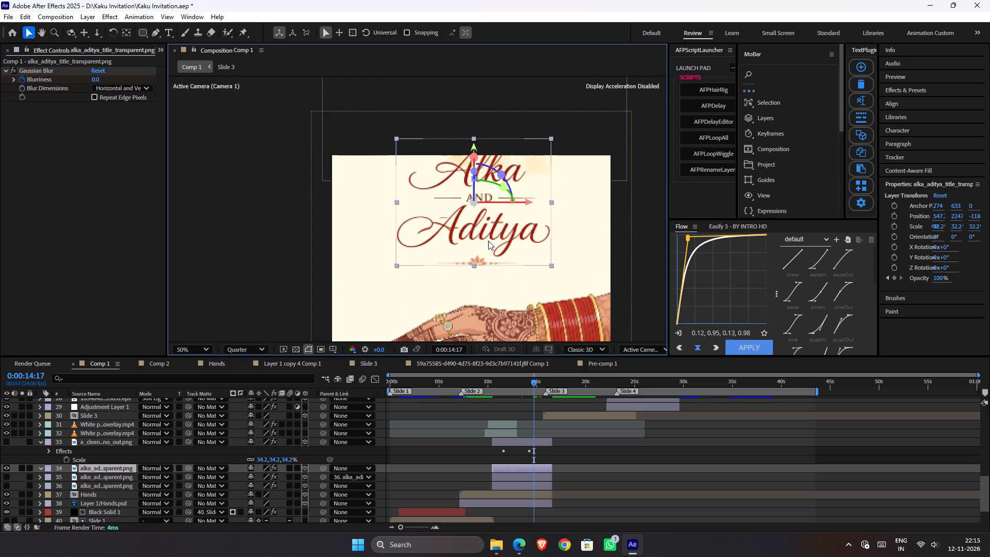
pyautogui.press('g')
pyautogui.scroll(1, 434, 220)
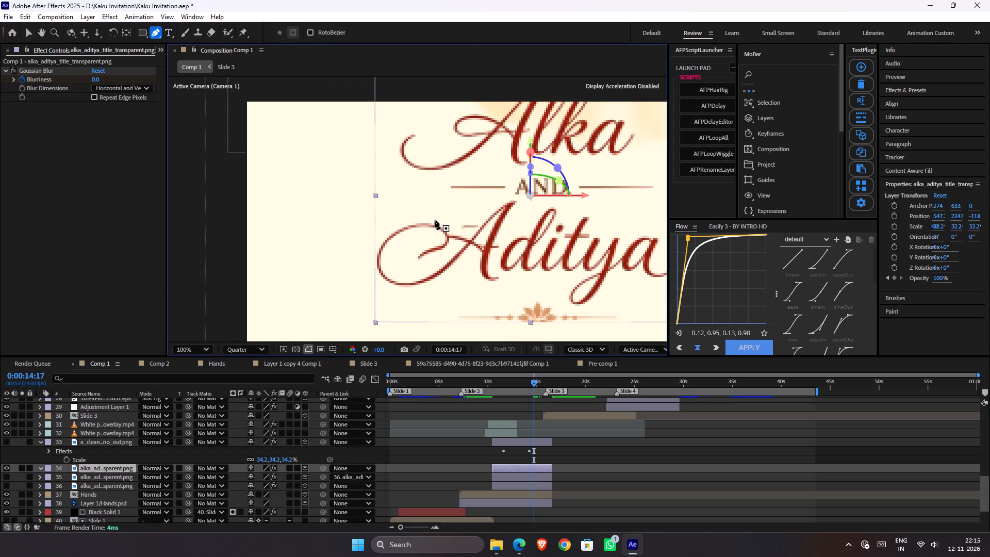
pyautogui.click(448, 196)
pyautogui.moveTo(497, 199); pyautogui.dragTo(514, 196)
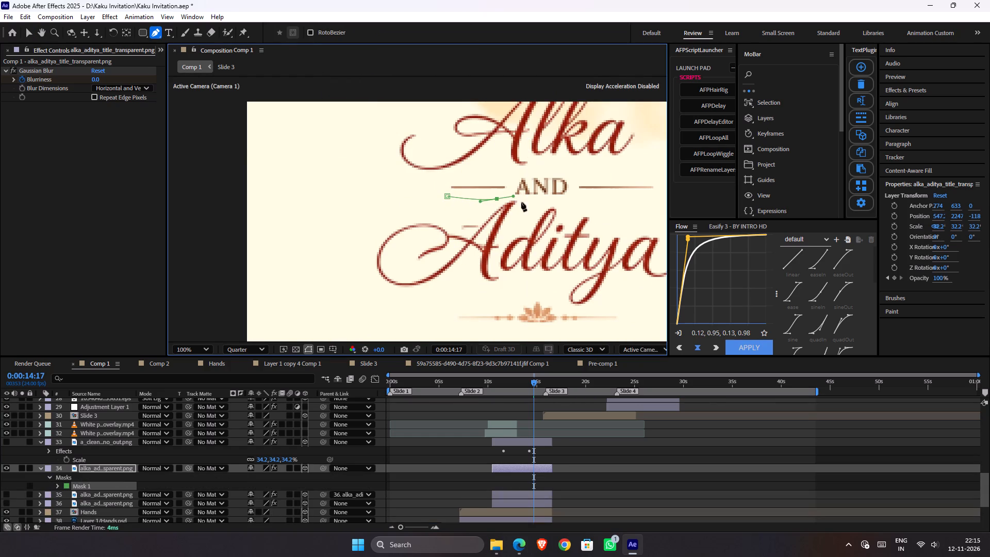
pyautogui.moveTo(523, 203); pyautogui.dragTo(531, 205)
pyautogui.hotkey('ctrl', 'z')
pyautogui.moveTo(533, 199); pyautogui.dragTo(539, 199)
pyautogui.click(581, 201)
pyautogui.press('space')
pyautogui.moveTo(606, 204); pyautogui.dragTo(501, 206)
pyautogui.click(566, 203)
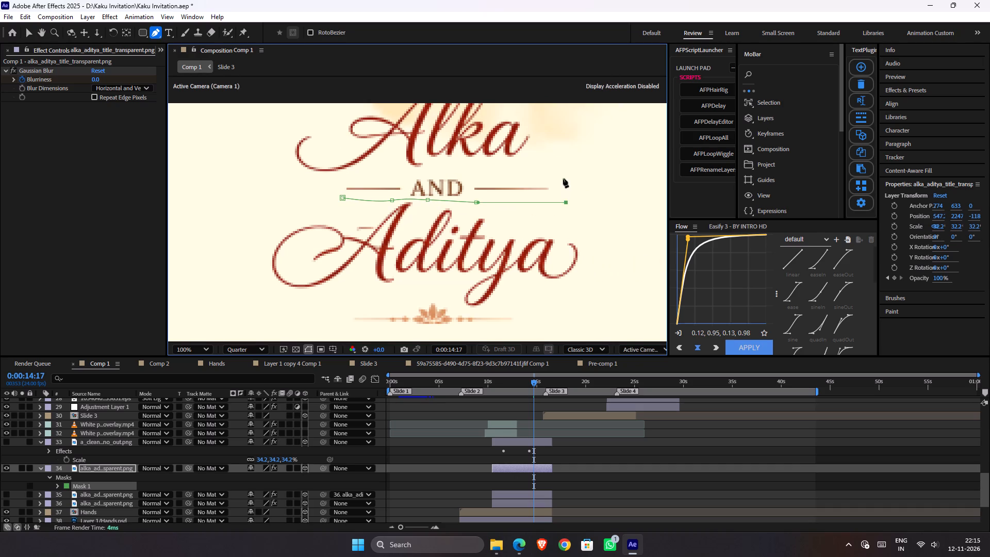
pyautogui.moveTo(563, 178); pyautogui.dragTo(554, 178)
pyautogui.moveTo(473, 170); pyautogui.dragTo(468, 170)
pyautogui.click(416, 174)
pyautogui.click(367, 170)
pyautogui.click(341, 196)
pyautogui.hotkey('ctrl', 'z')
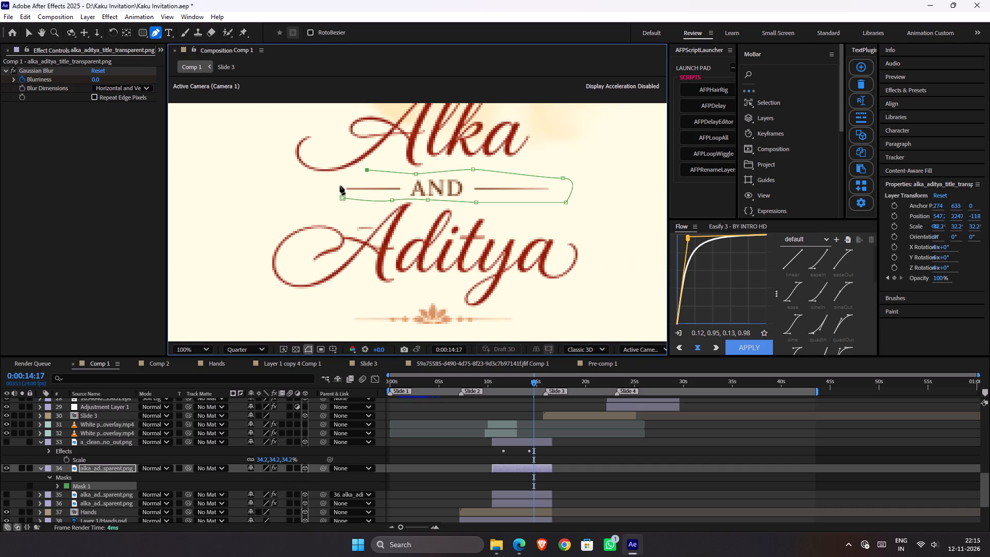
pyautogui.click(340, 185)
pyautogui.click(345, 195)
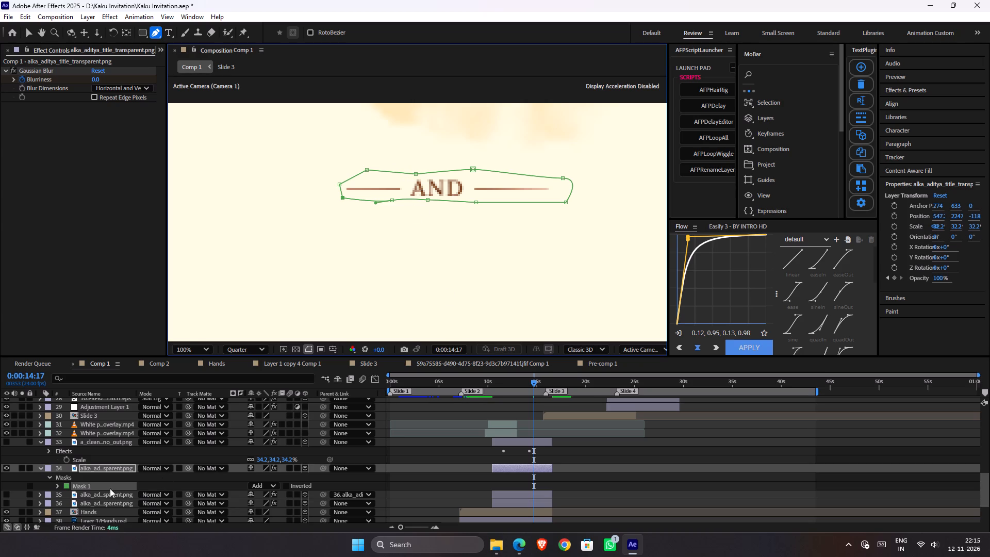
# Set the mode of the mask around AND to None.
pyautogui.click(255, 486)
pyautogui.click(289, 405)
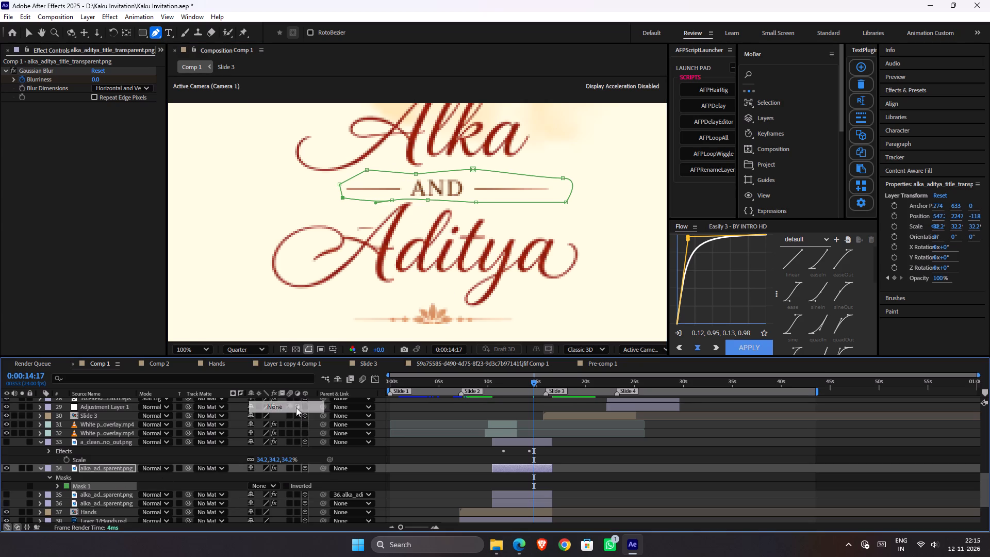
# Draw a second closed Pen mask around the lotus ornament beneath Aditya on the duplicated title layer.
pyautogui.press('space')
pyautogui.press('space')
pyautogui.press('space')
pyautogui.press('space')
pyautogui.press('space')
pyautogui.moveTo(449, 257); pyautogui.dragTo(452, 200)
pyautogui.click(337, 267)
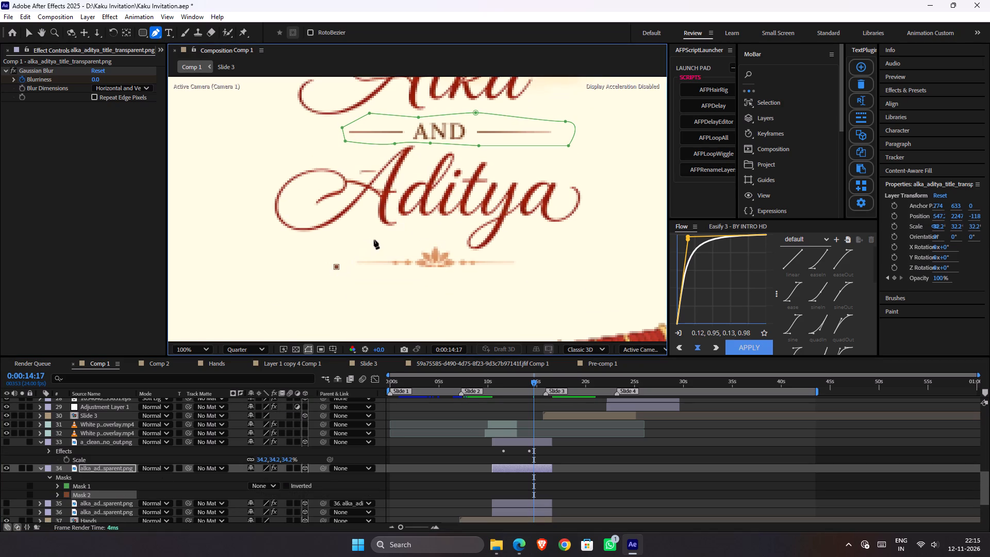
pyautogui.moveTo(376, 241); pyautogui.dragTo(402, 242)
pyautogui.moveTo(440, 240); pyautogui.dragTo(446, 242)
pyautogui.click(460, 250)
pyautogui.moveTo(491, 254); pyautogui.dragTo(491, 254)
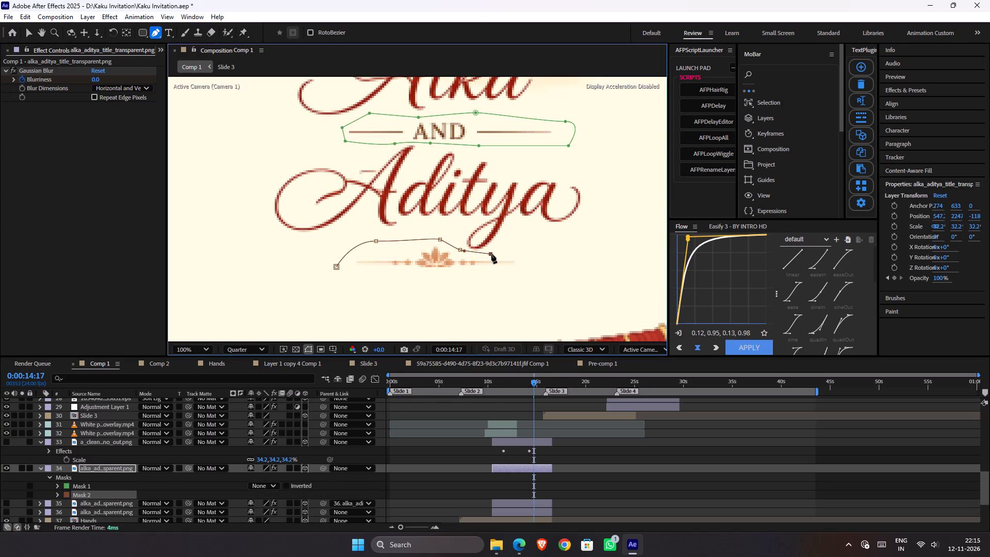
pyautogui.moveTo(491, 254); pyautogui.dragTo(503, 254)
pyautogui.moveTo(525, 255); pyautogui.dragTo(530, 257)
pyautogui.moveTo(554, 284); pyautogui.dragTo(543, 286)
pyautogui.click(368, 300)
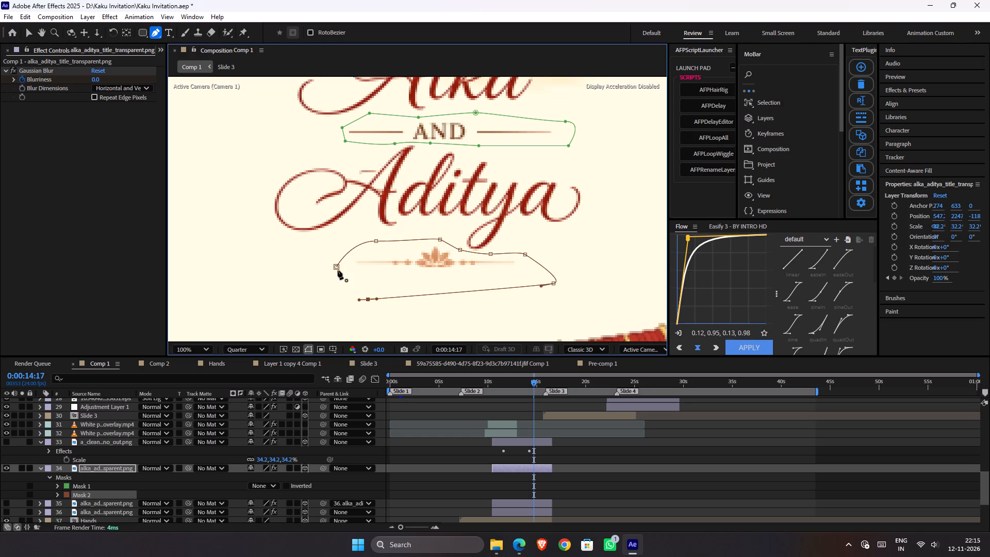
pyautogui.click(338, 270)
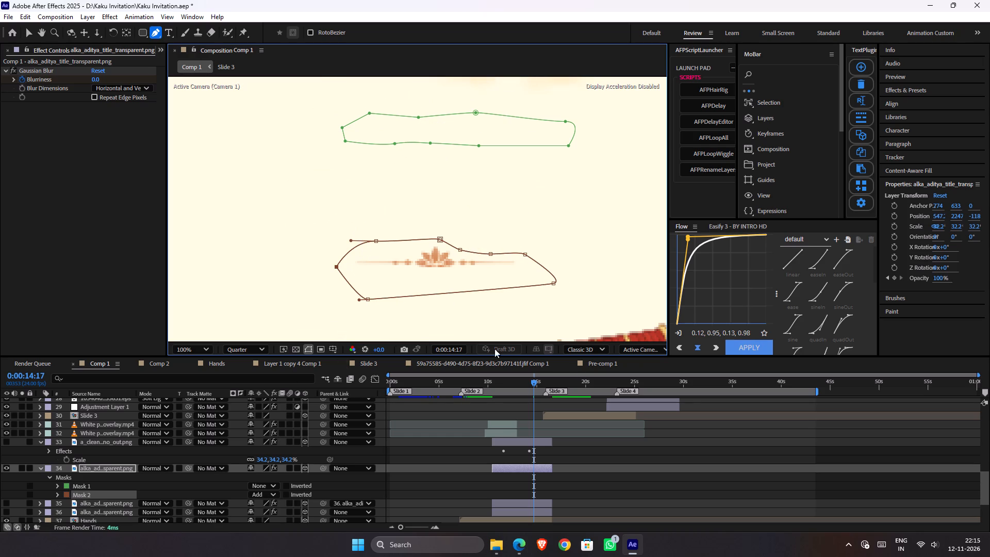
# At 0:00:14:09, set the mode of the mask around AND to Add and save the project.
pyautogui.scroll(-1, 418, 158)
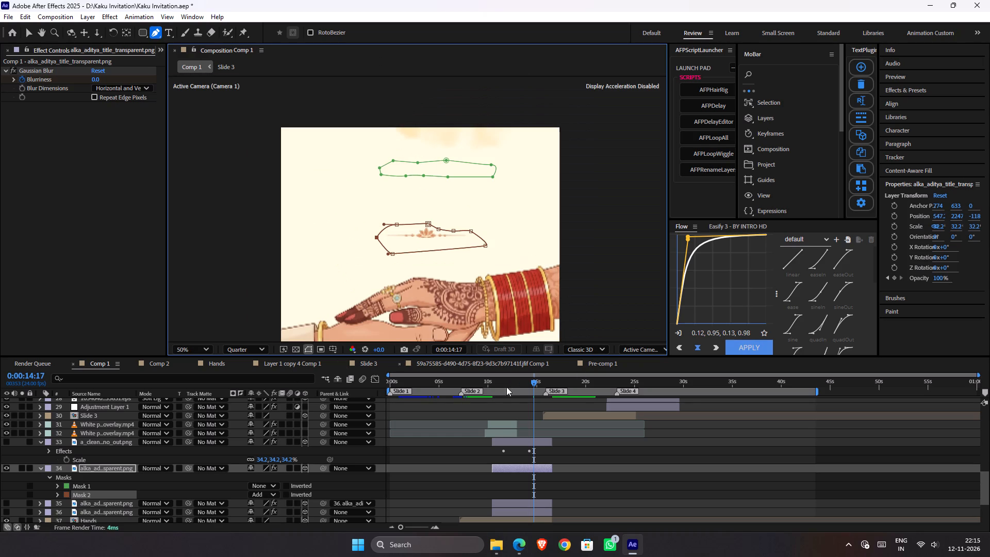
pyautogui.moveTo(528, 384); pyautogui.dragTo(538, 389)
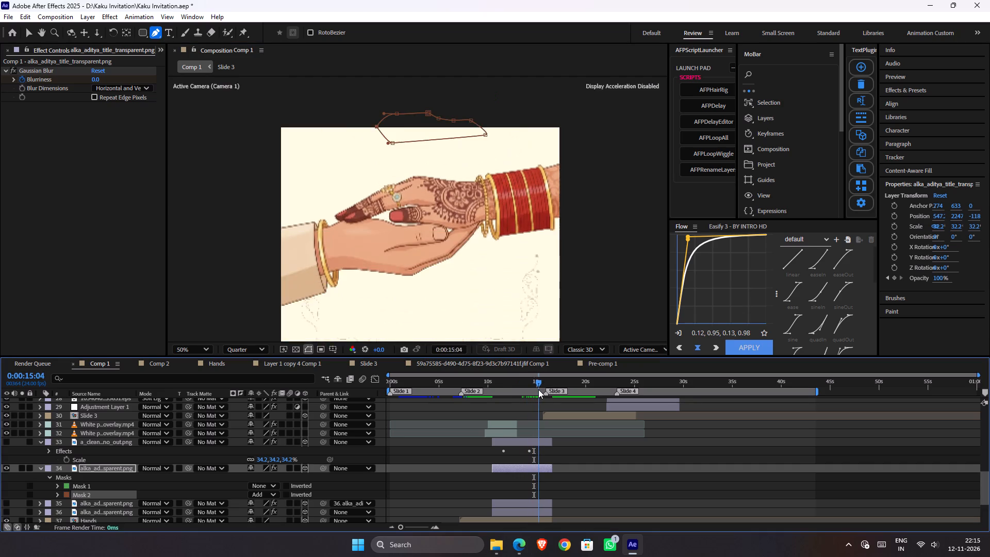
pyautogui.moveTo(538, 389); pyautogui.dragTo(531, 390)
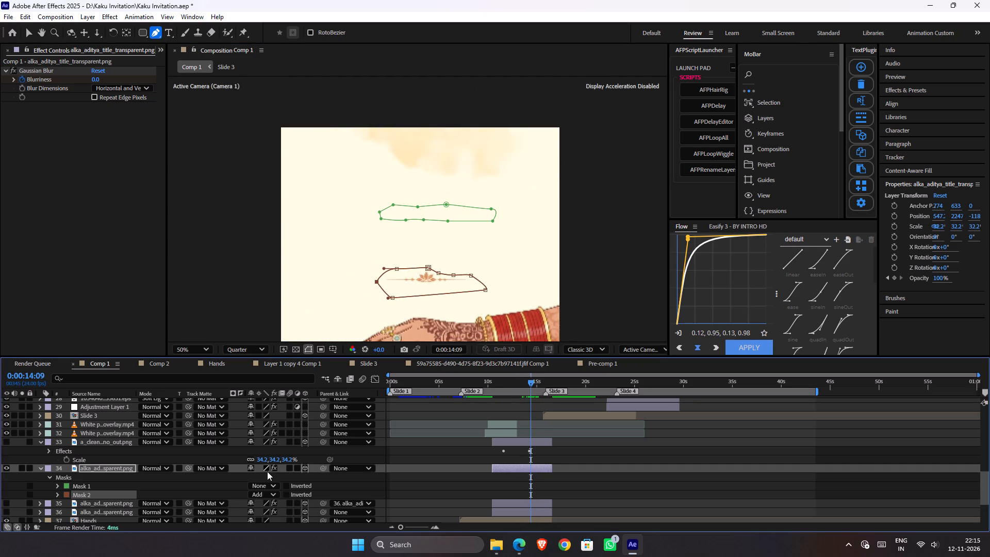
pyautogui.click(263, 485)
pyautogui.click(285, 421)
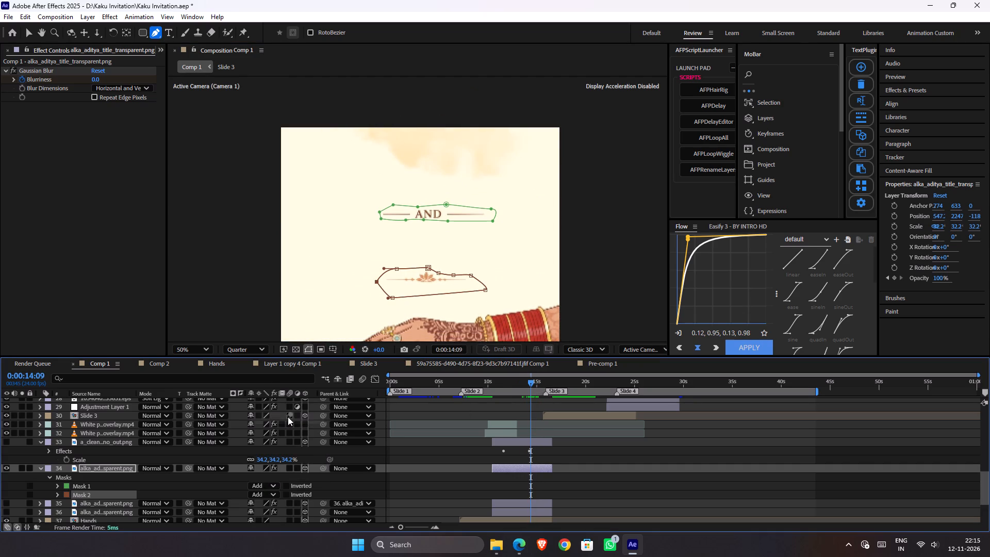
pyautogui.click(582, 482)
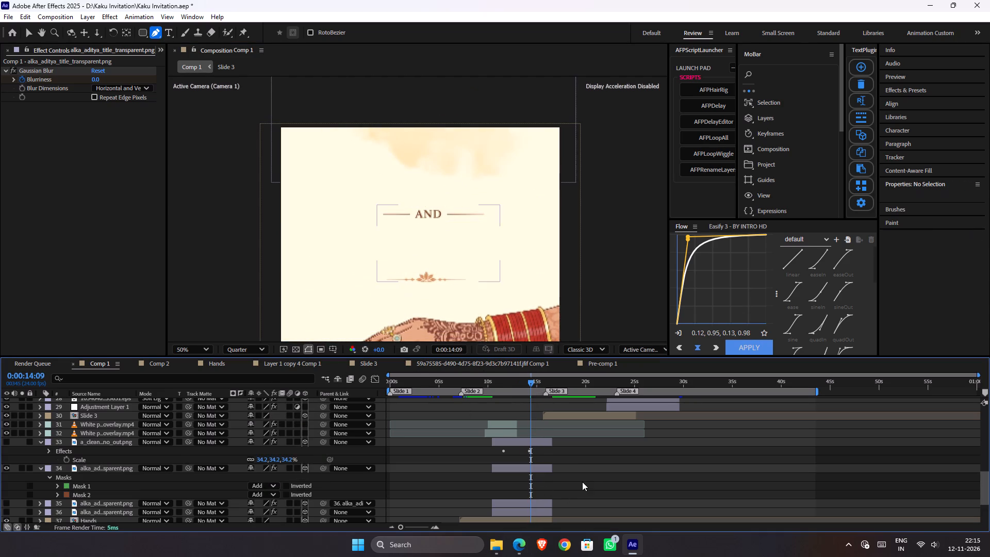
pyautogui.scroll(1, 478, 223)
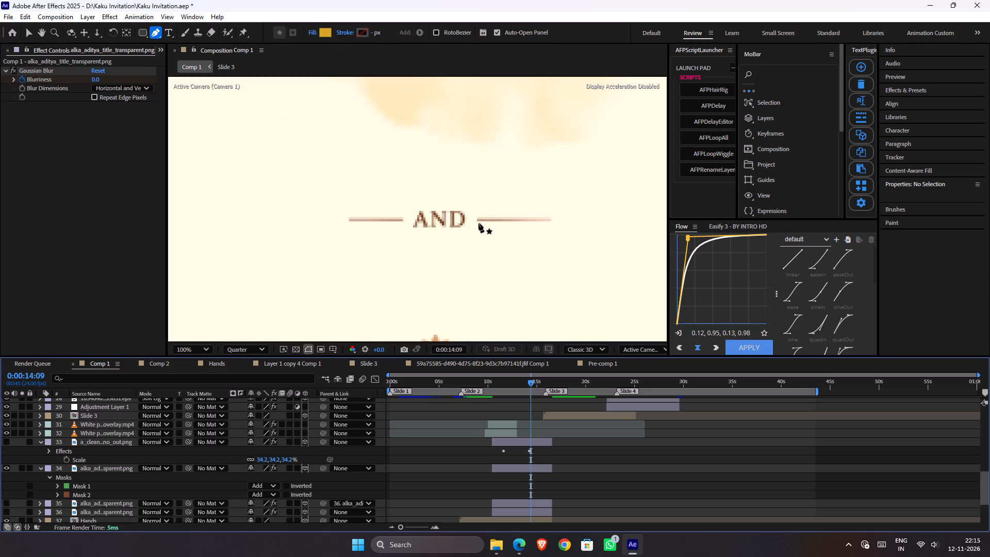
pyautogui.scroll(1, 480, 223)
pyautogui.scroll(-2, 480, 223)
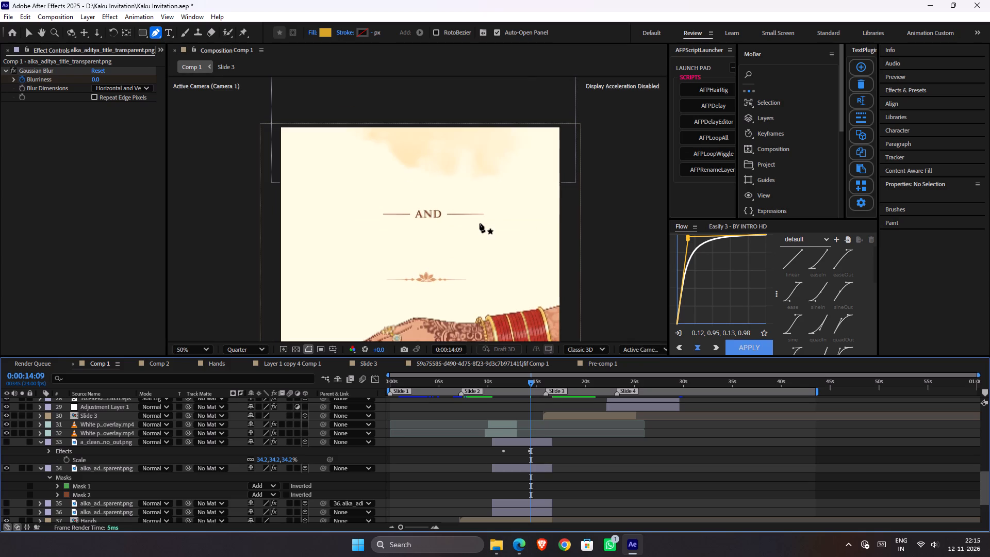
pyautogui.hotkey('ctrl', 's')
pyautogui.click(534, 443)
pyautogui.press('v')
pyautogui.hotkey('ctrl', 's')
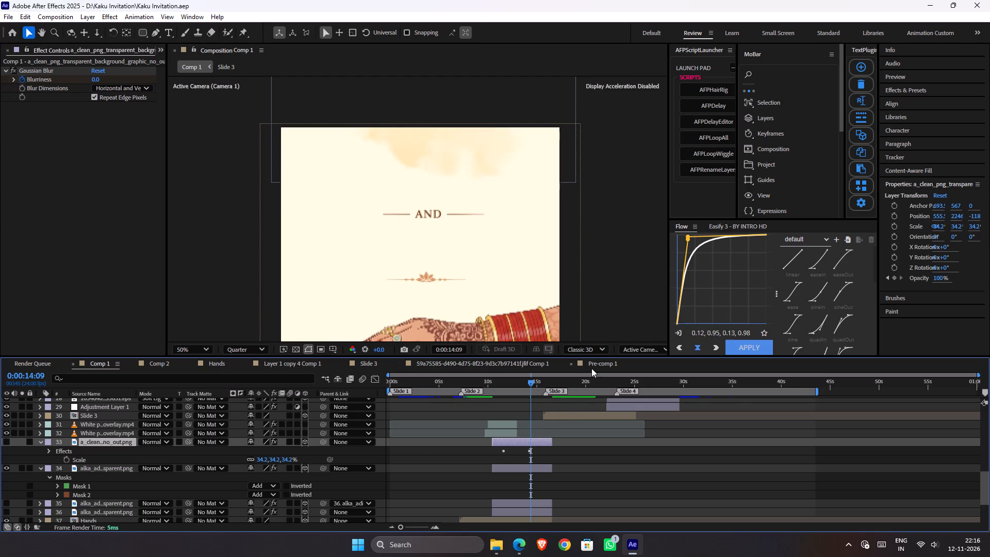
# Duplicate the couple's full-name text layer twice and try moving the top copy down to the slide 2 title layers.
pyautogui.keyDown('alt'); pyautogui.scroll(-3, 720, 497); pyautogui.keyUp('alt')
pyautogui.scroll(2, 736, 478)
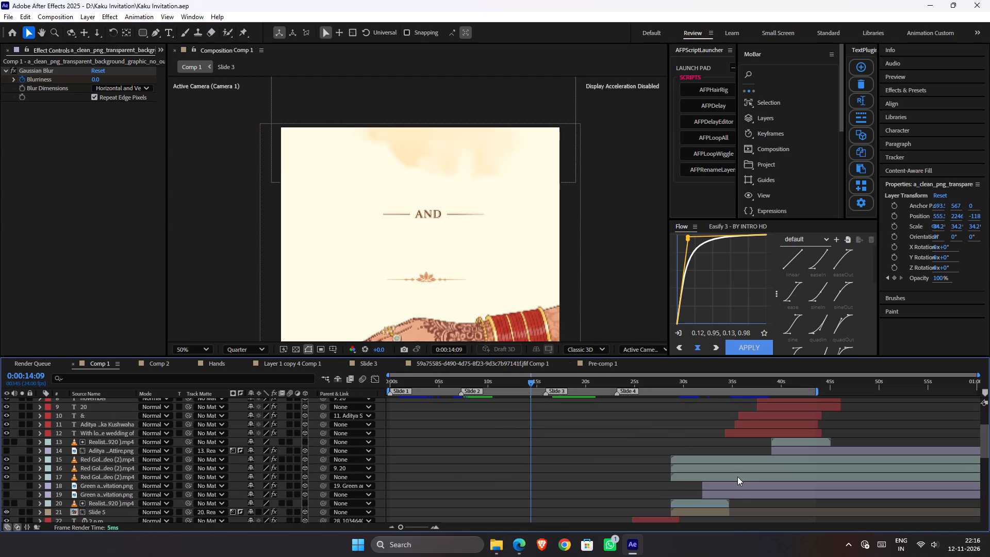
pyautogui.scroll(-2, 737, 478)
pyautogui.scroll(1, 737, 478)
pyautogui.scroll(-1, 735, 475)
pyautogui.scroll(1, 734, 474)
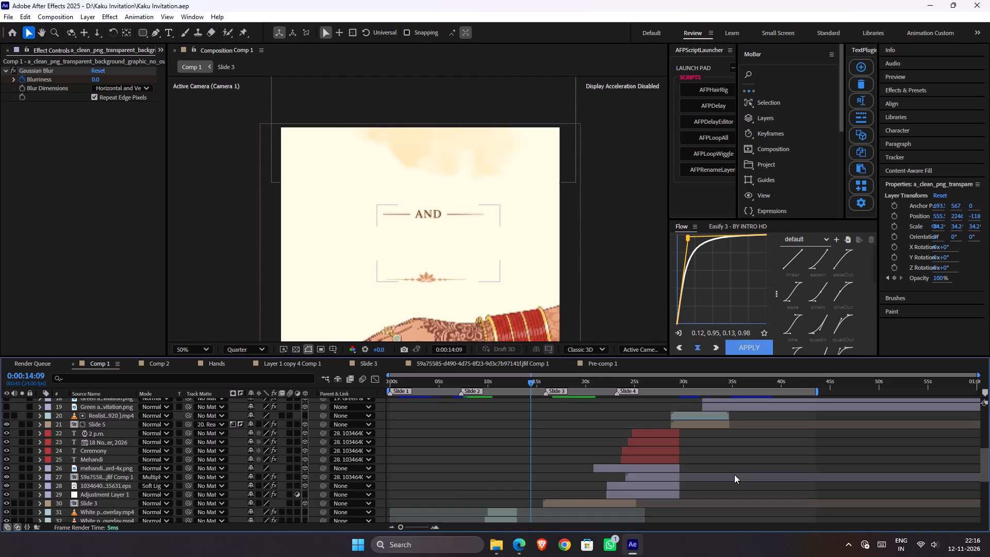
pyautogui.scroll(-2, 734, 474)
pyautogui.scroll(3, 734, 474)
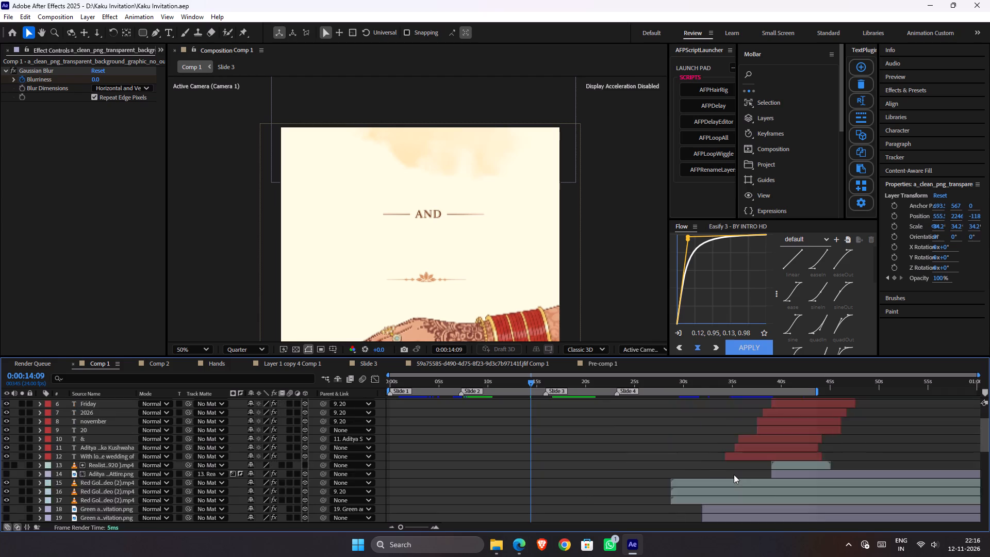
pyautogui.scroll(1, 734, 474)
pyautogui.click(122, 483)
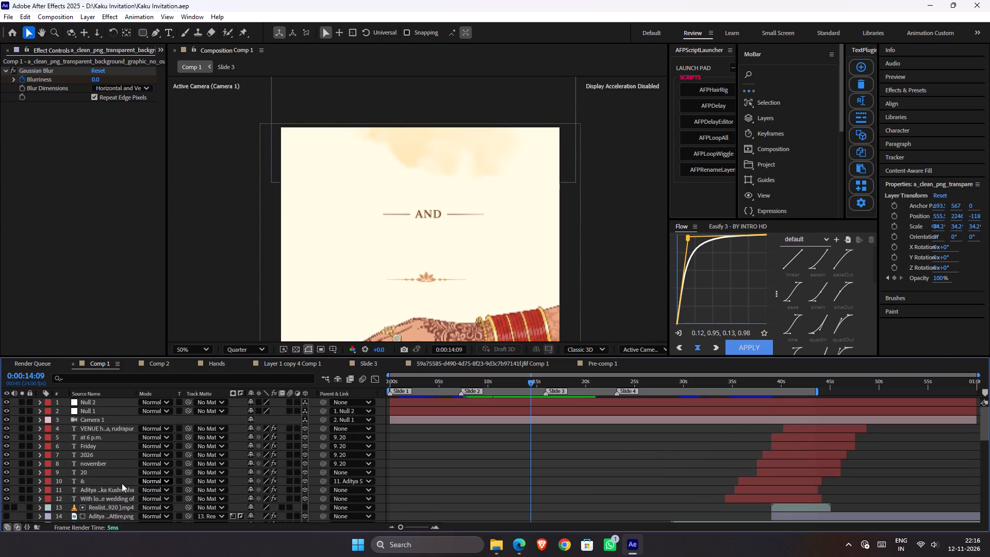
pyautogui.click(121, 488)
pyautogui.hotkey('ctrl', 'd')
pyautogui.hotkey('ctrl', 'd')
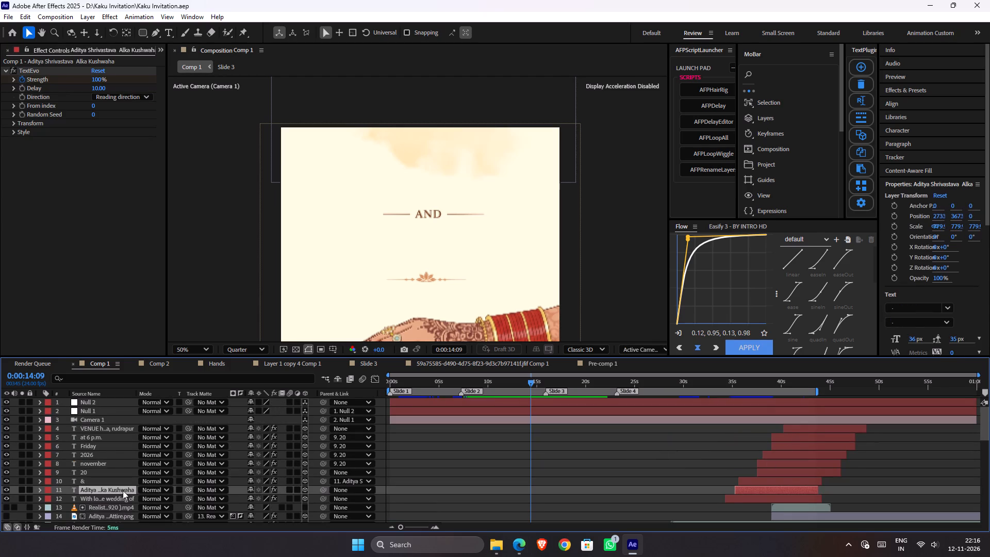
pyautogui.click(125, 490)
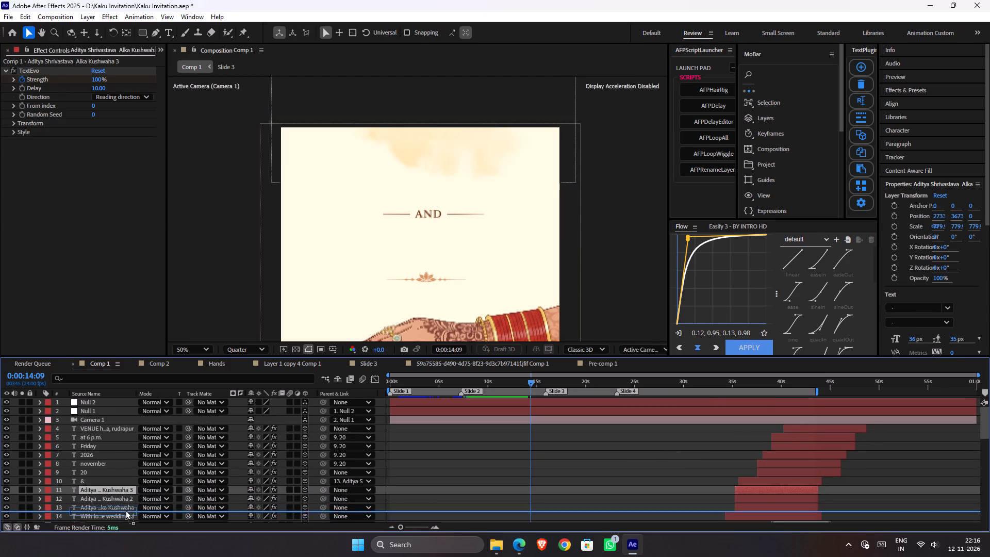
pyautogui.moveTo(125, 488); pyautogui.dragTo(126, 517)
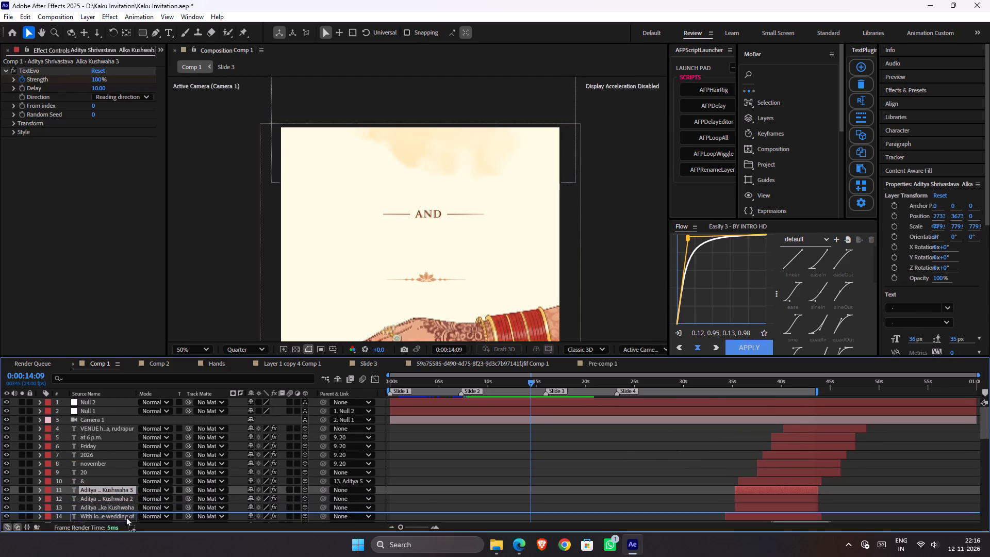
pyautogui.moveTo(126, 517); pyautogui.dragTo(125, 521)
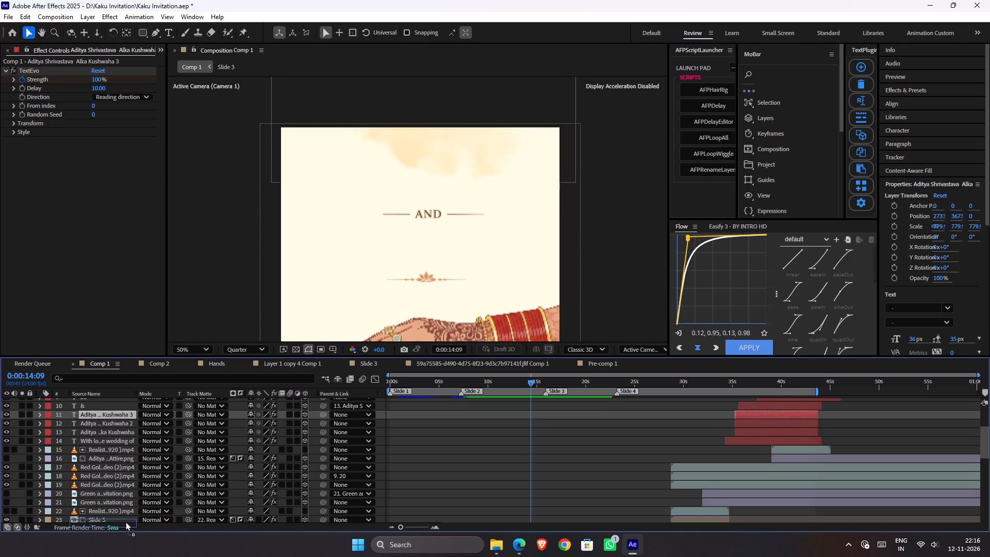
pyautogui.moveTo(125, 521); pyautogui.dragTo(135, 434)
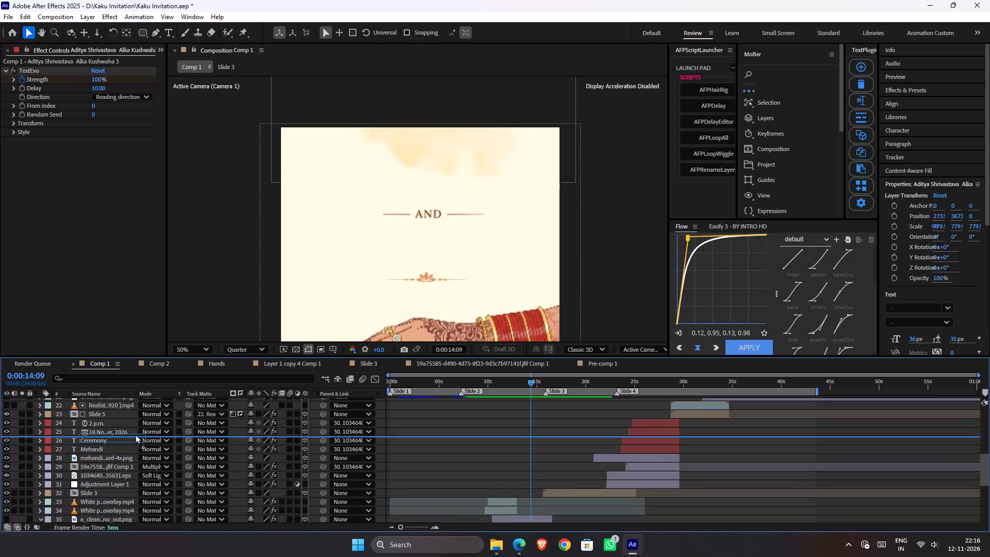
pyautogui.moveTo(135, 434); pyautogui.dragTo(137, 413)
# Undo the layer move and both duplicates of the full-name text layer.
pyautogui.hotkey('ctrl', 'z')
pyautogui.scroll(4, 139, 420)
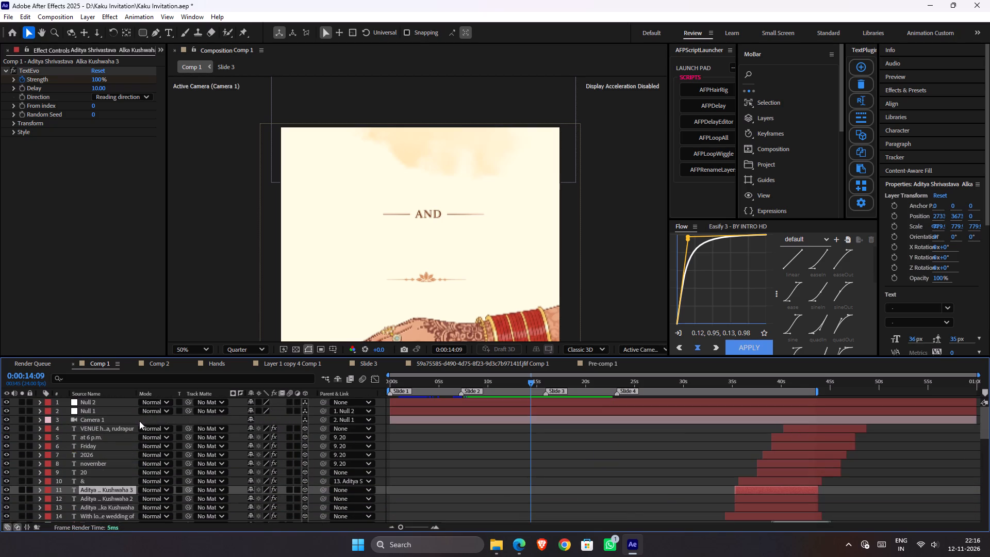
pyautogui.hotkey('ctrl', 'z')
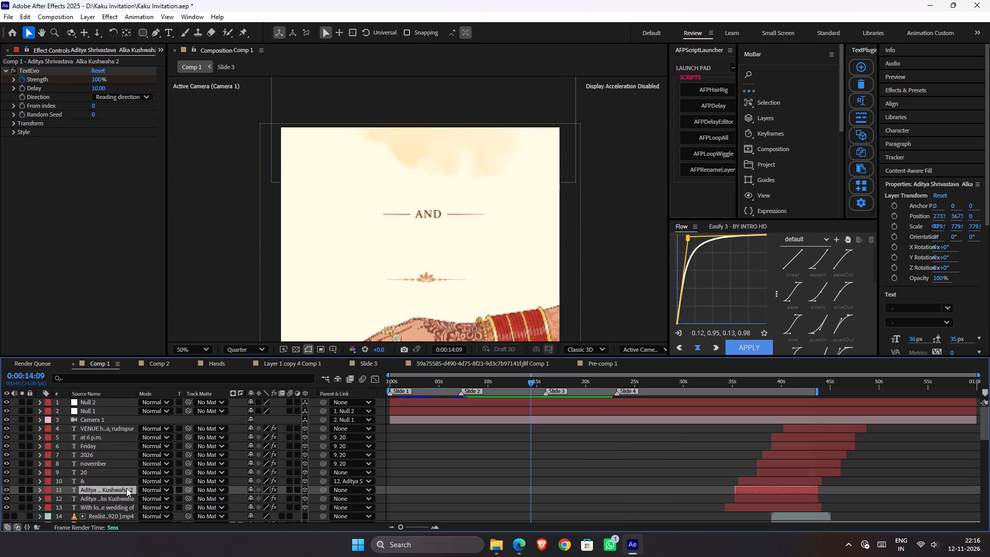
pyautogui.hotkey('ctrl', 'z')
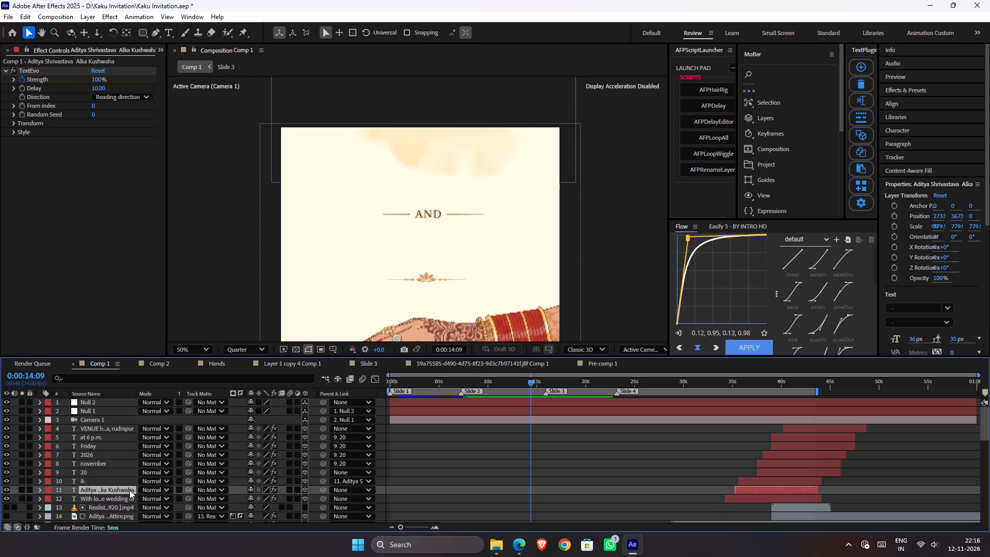
# Duplicate the couple's full-name text layer once and place the copy directly above the a_clean title image layer.
pyautogui.hotkey('ctrl', 'd')
pyautogui.moveTo(129, 487); pyautogui.dragTo(124, 521)
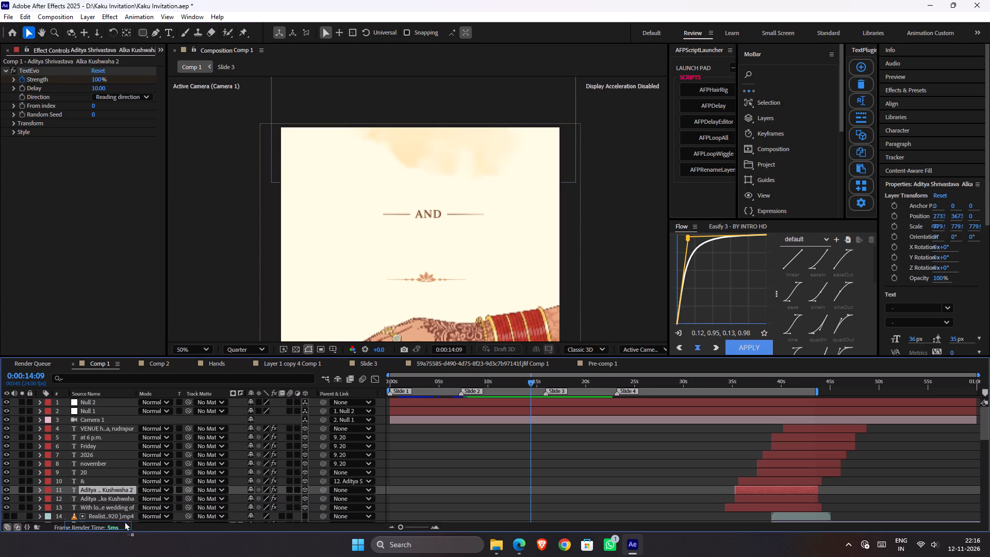
pyautogui.moveTo(124, 521); pyautogui.dragTo(124, 517)
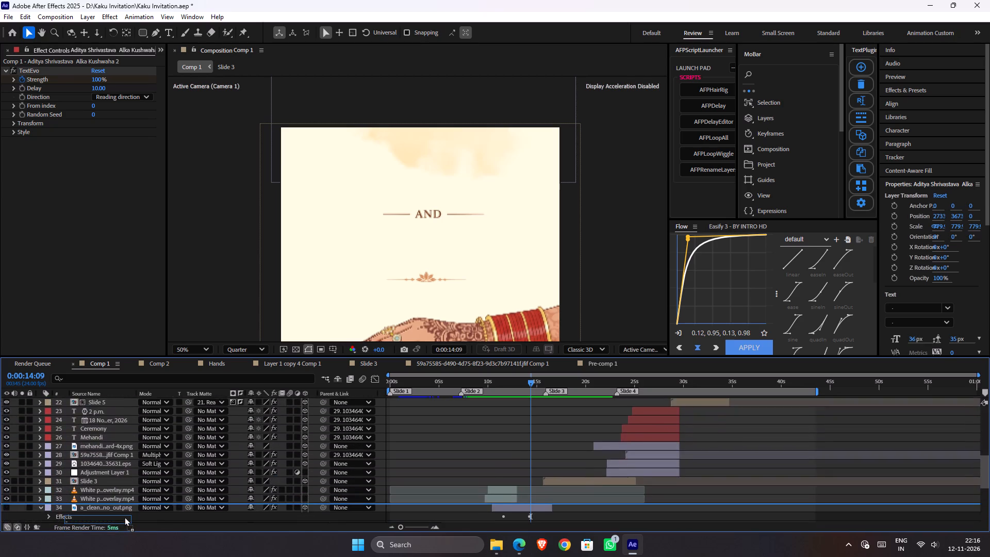
pyautogui.moveTo(124, 517); pyautogui.dragTo(128, 431)
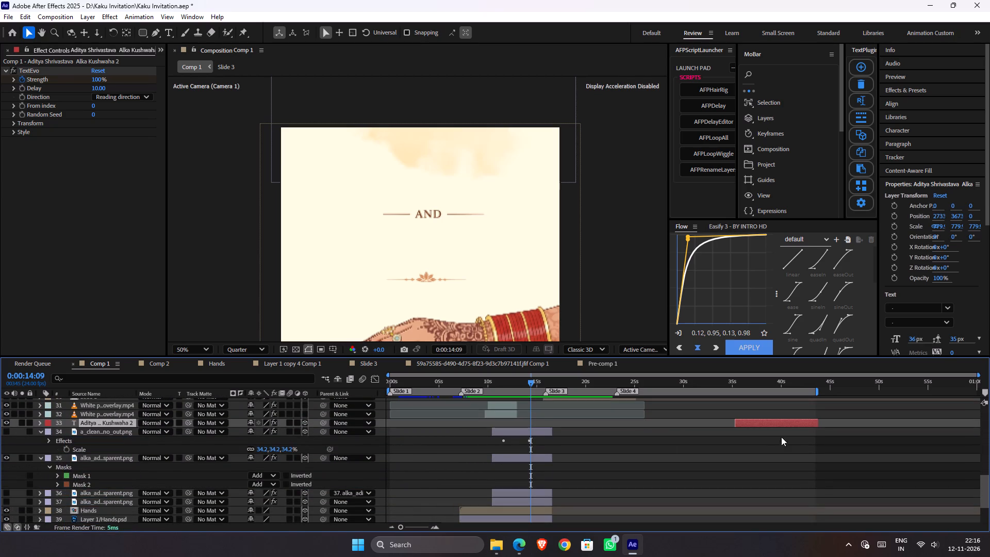
# Shift the copied name text to start with the title image layers, trim its end to match theirs, and save the project.
pyautogui.moveTo(770, 422); pyautogui.dragTo(530, 457)
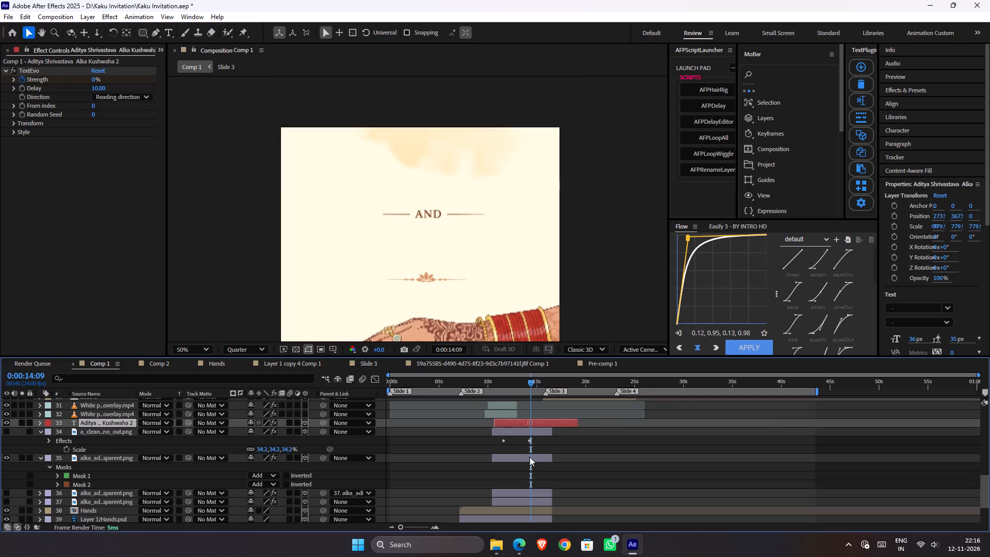
pyautogui.moveTo(530, 457); pyautogui.dragTo(528, 457)
pyautogui.moveTo(574, 422); pyautogui.dragTo(553, 427)
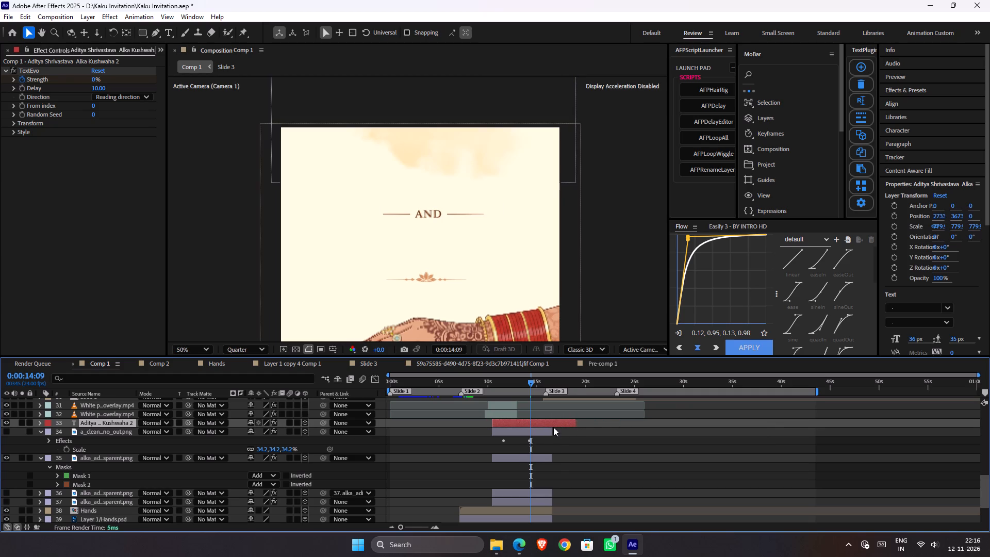
pyautogui.moveTo(553, 427); pyautogui.dragTo(554, 434)
pyautogui.hotkey('ctrl', 's')
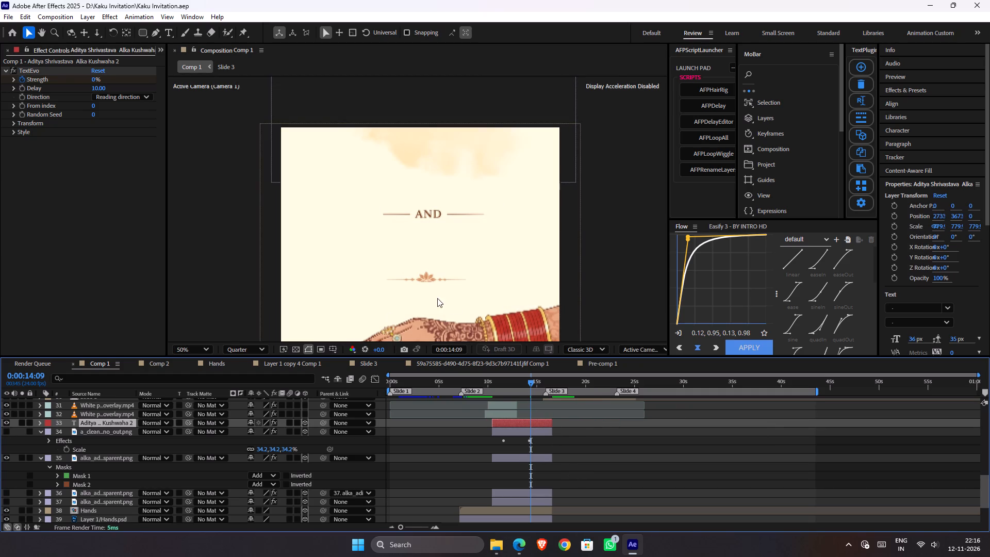
# Snap the copied name text to the a_clean title layer by parenting it there, and set its parent back to None.
pyautogui.keyDown('shift'); pyautogui.moveTo(323, 424); pyautogui.dragTo(317, 429); pyautogui.keyUp('shift')
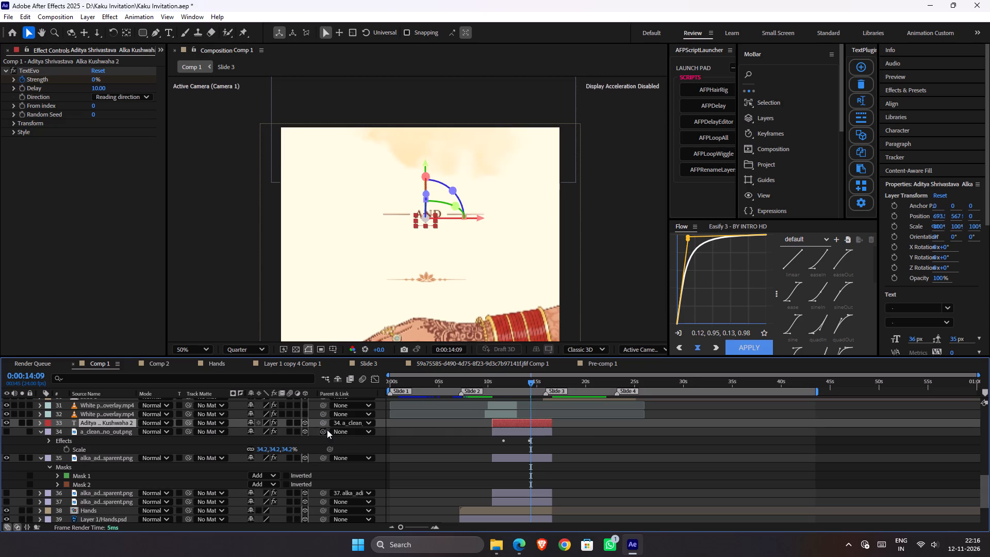
pyautogui.click(346, 424)
pyautogui.click(413, 13)
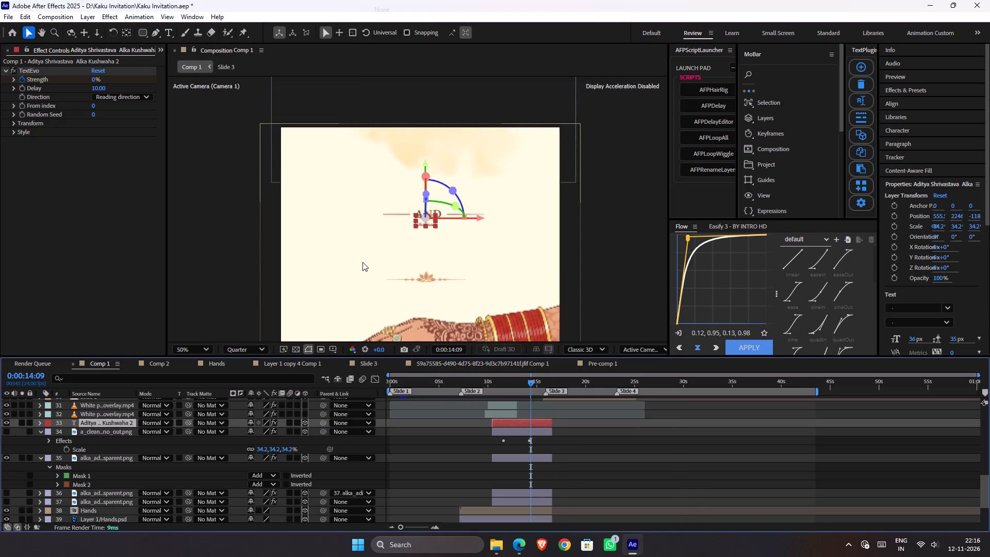
# Scale the copied name text to 222.2% and raise it so its two lines sit above and below AND.
pyautogui.press('s')
pyautogui.moveTo(286, 434); pyautogui.dragTo(365, 431)
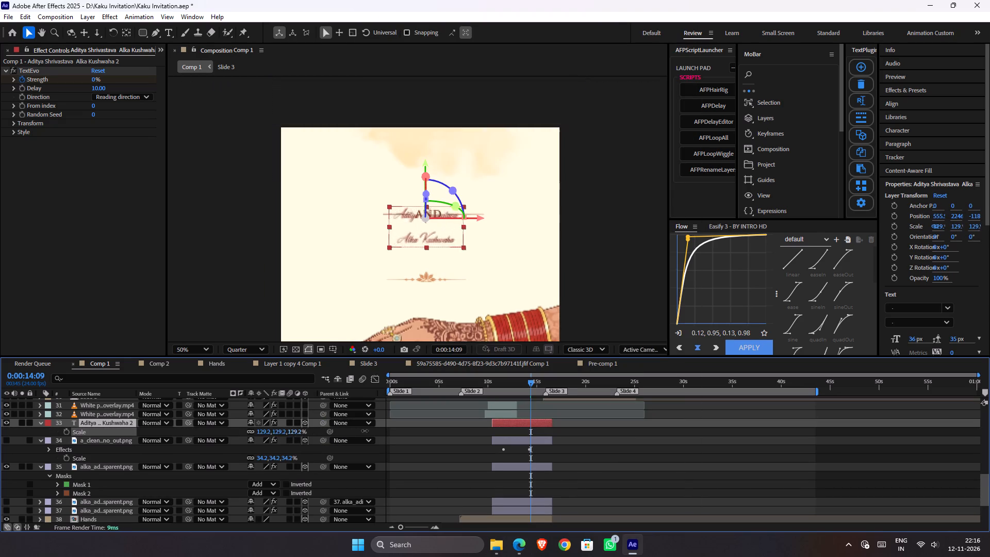
pyautogui.moveTo(365, 431); pyautogui.dragTo(379, 430)
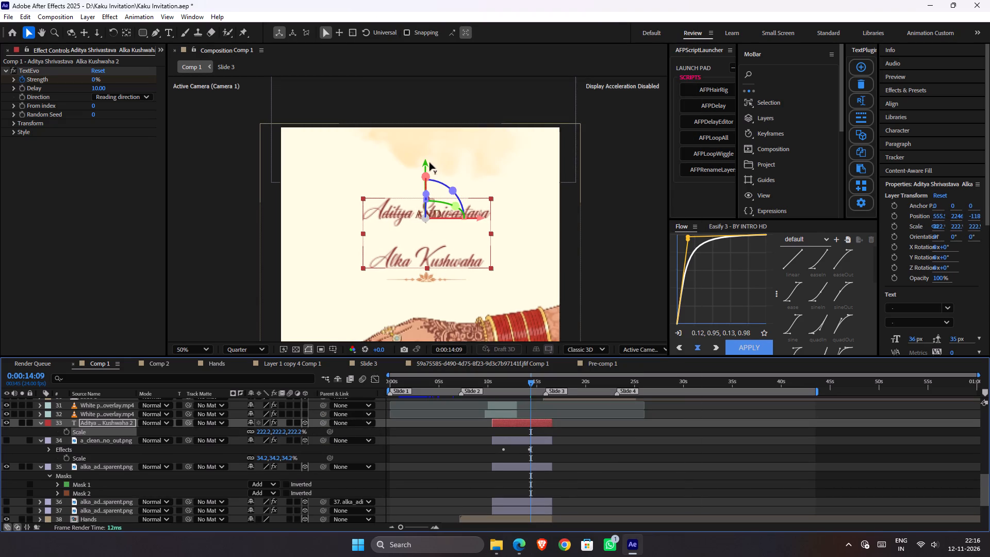
pyautogui.moveTo(429, 162); pyautogui.dragTo(433, 145)
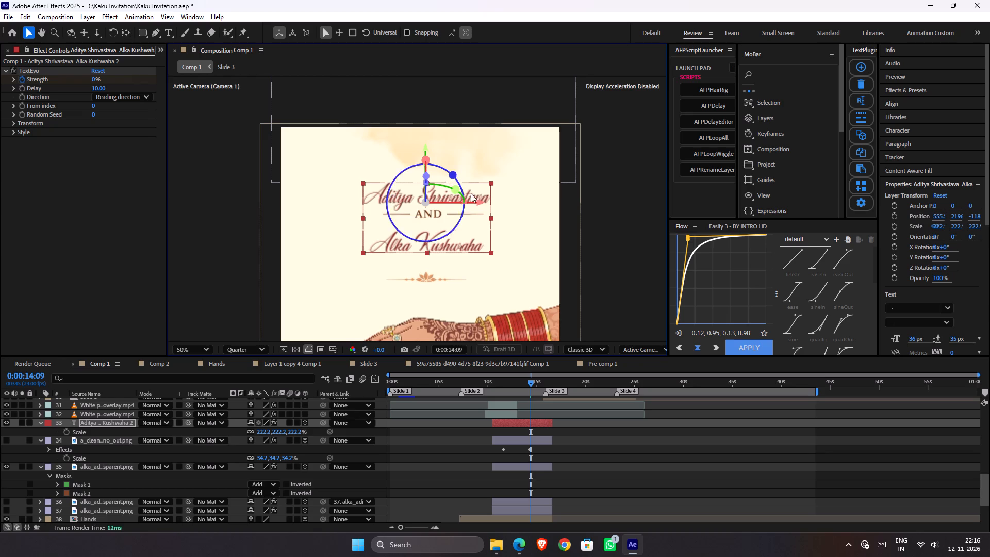
# Delete both surnames from the copied name text, keeping only the first names Aditya and Alka.
pyautogui.doubleClick(486, 199)
pyautogui.click(428, 195)
pyautogui.moveTo(420, 194); pyautogui.dragTo(486, 190)
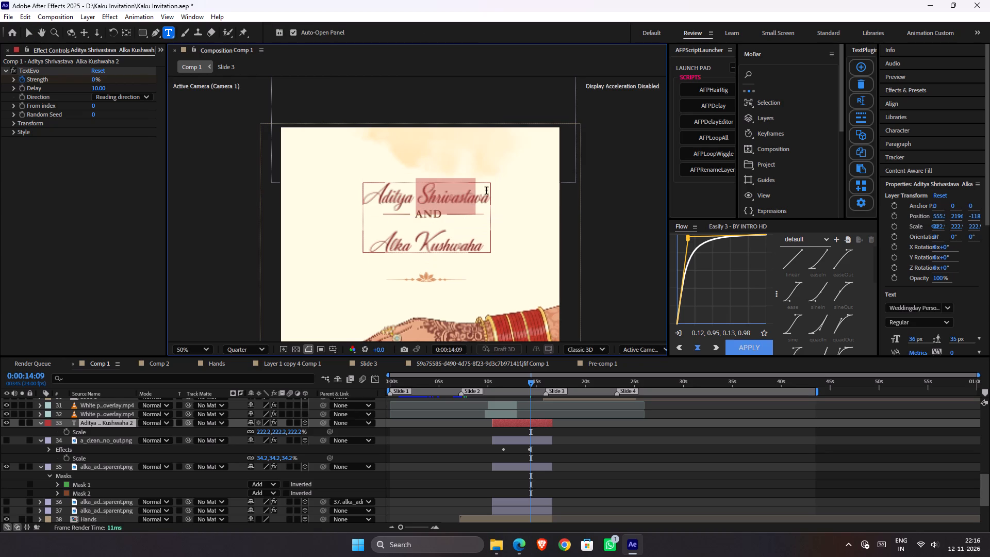
pyautogui.moveTo(486, 190); pyautogui.dragTo(518, 191)
pyautogui.press('BackSpace')
pyautogui.press('BackSpace')
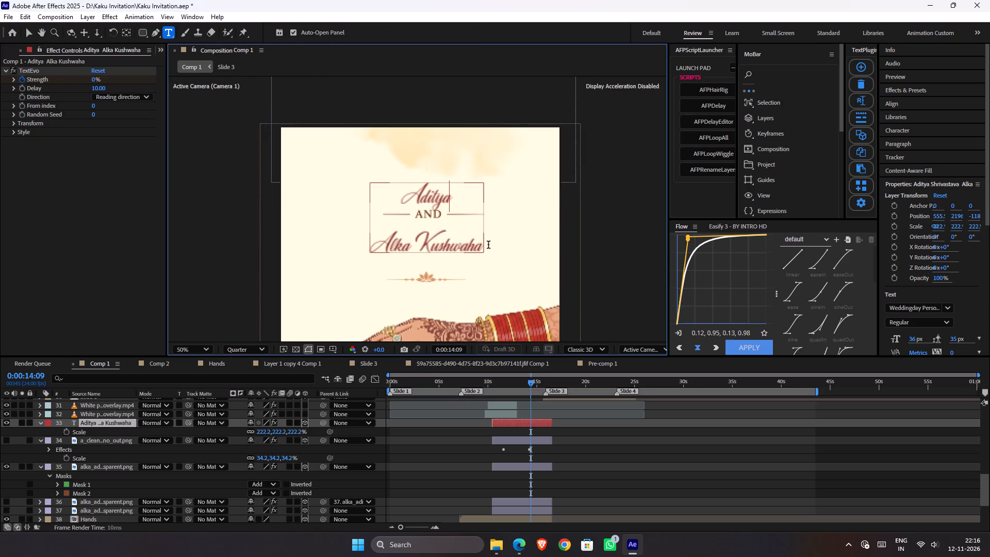
pyautogui.moveTo(488, 243); pyautogui.dragTo(422, 250)
pyautogui.press('BackSpace')
pyautogui.press('BackSpace')
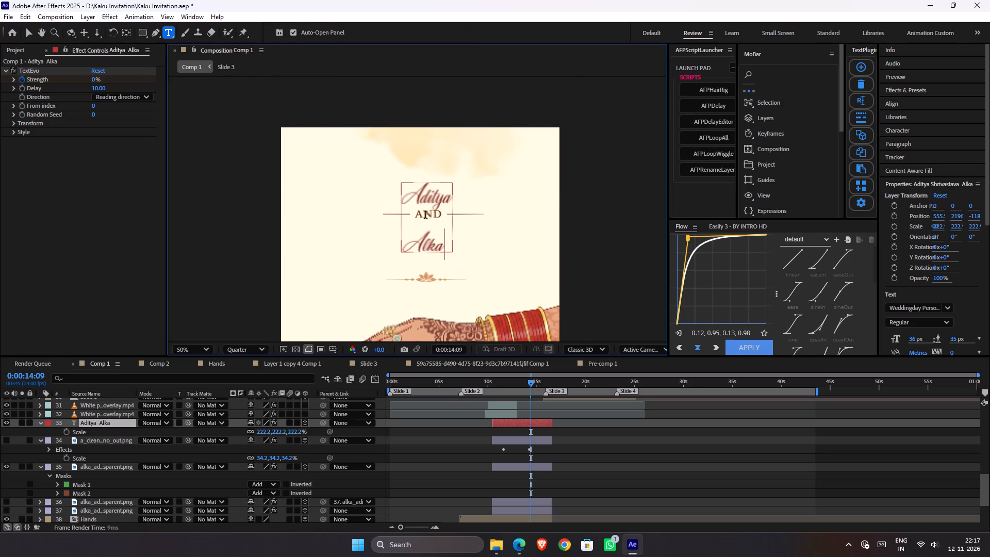
# Finish the text edit, scale the first-name text to 356.5%, and raise it to about Y 2176 so Aditya sits above AND.
pyautogui.press('Return')
pyautogui.press('v')
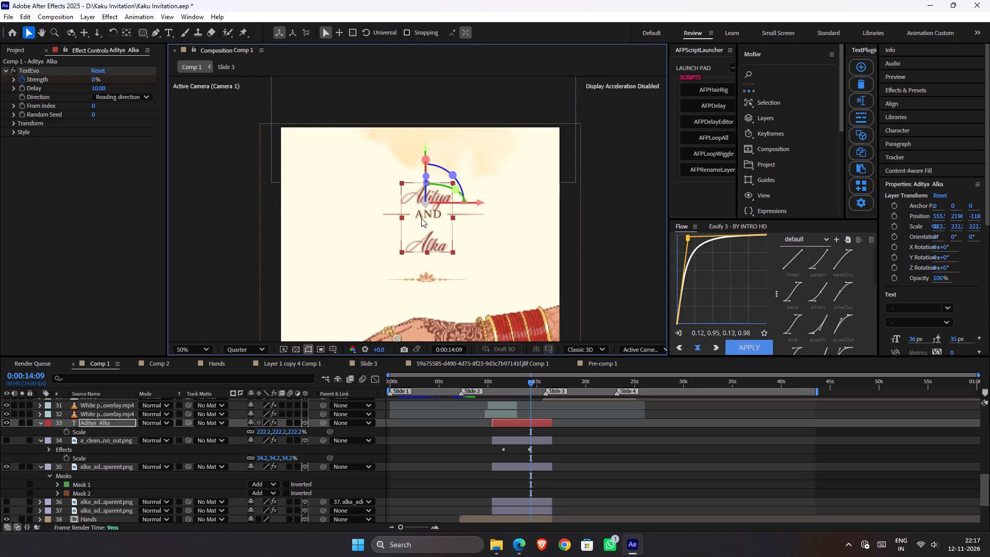
pyautogui.moveTo(452, 217); pyautogui.dragTo(483, 221)
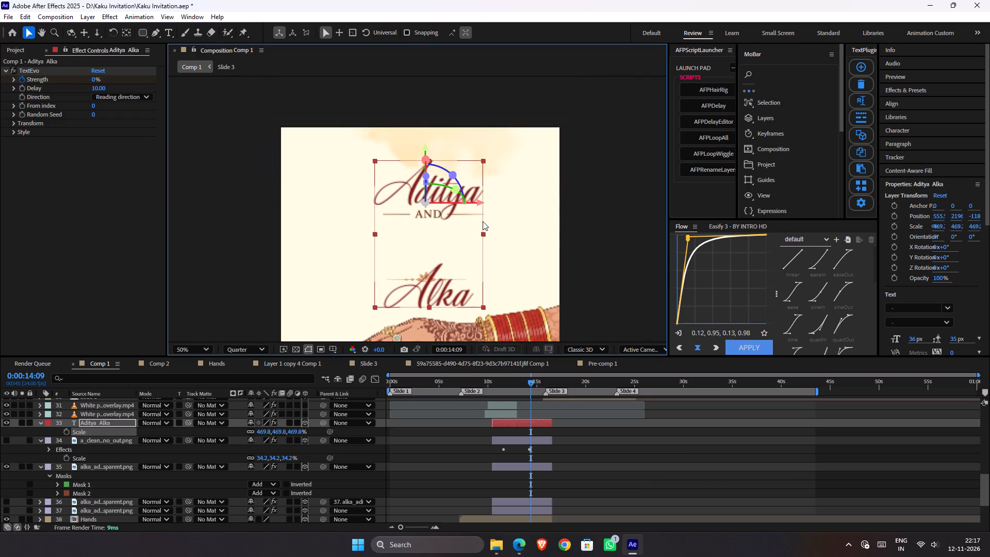
pyautogui.moveTo(483, 221); pyautogui.dragTo(473, 221)
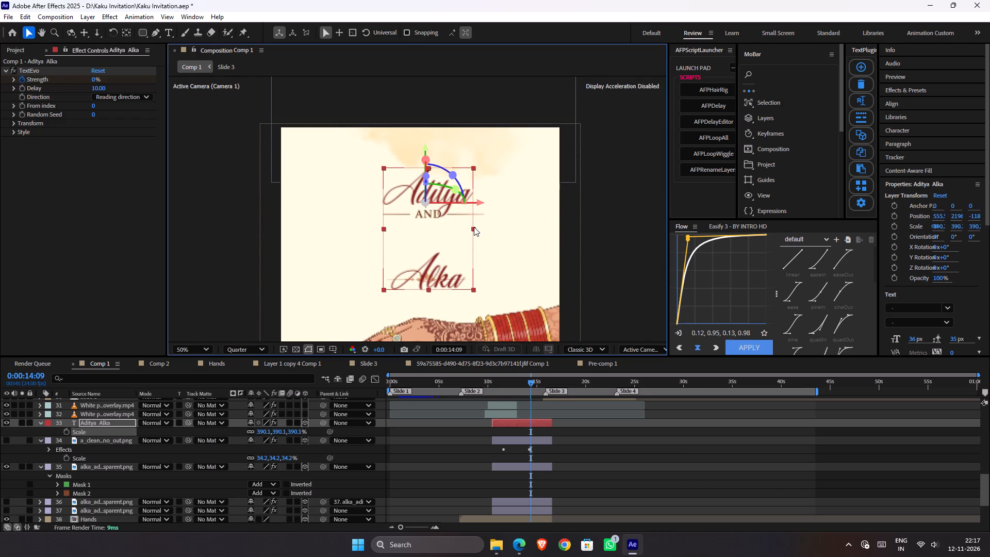
pyautogui.click(474, 227)
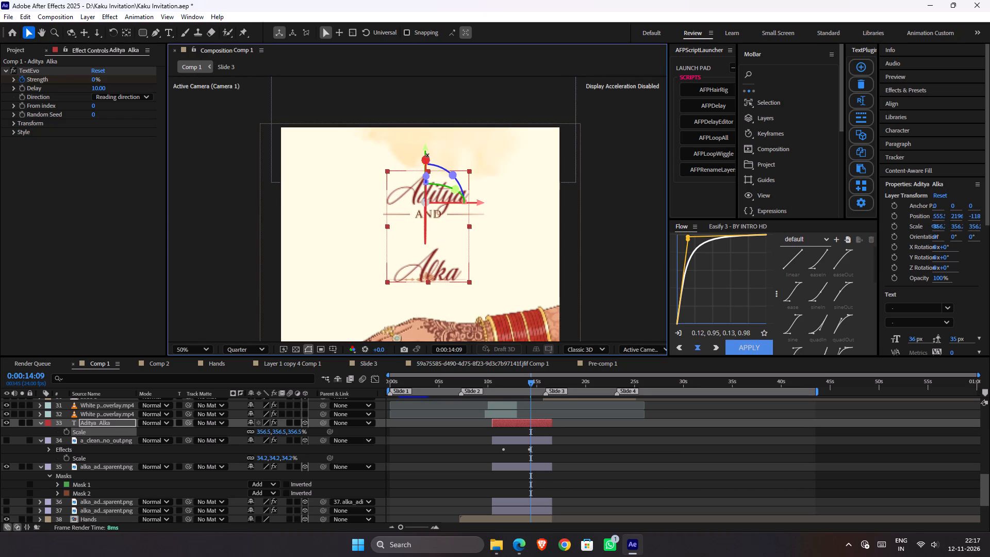
pyautogui.moveTo(425, 151); pyautogui.dragTo(425, 143)
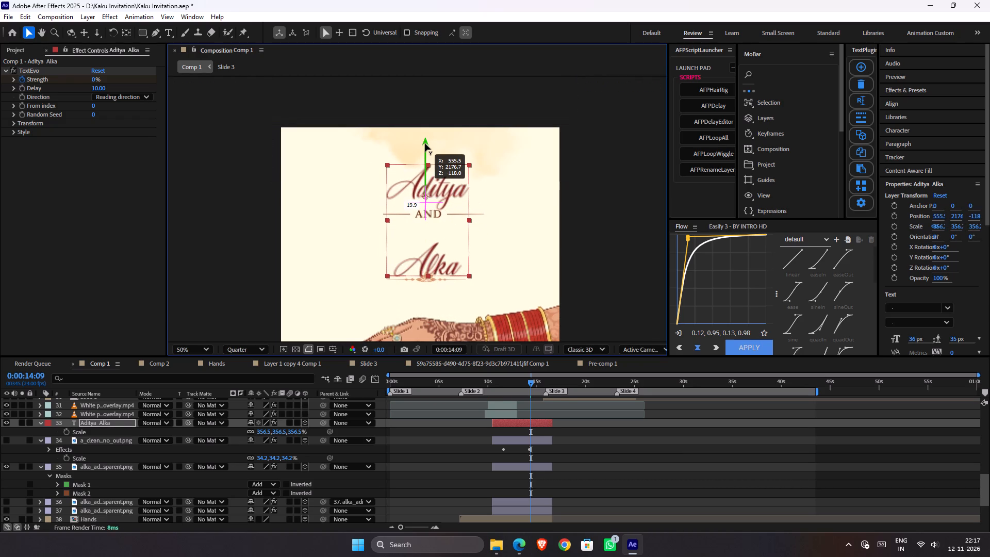
pyautogui.moveTo(425, 143); pyautogui.dragTo(427, 143)
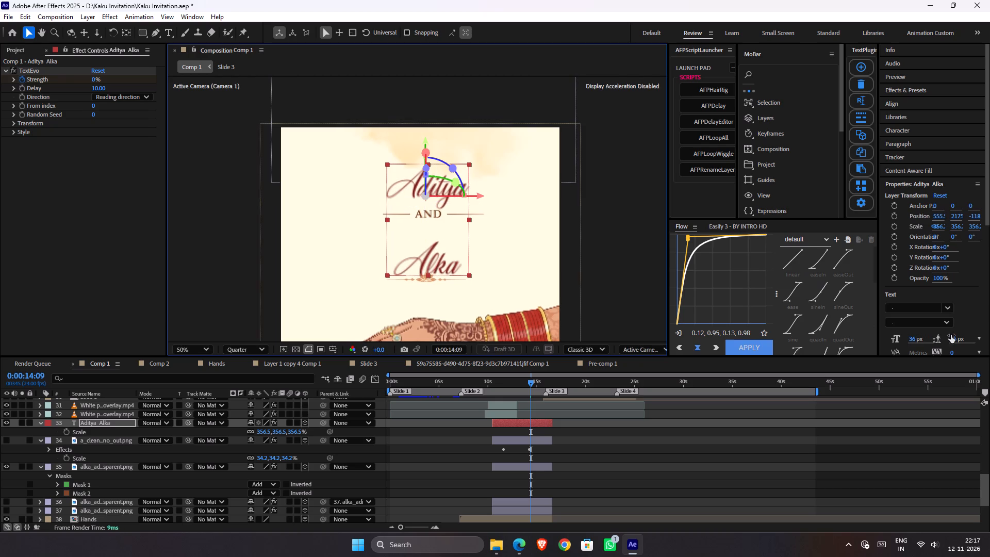
# Set the name text's line spacing to 27 px so Alka sits between AND and the lotus ornament, and save the project.
pyautogui.moveTo(958, 338); pyautogui.dragTo(952, 339)
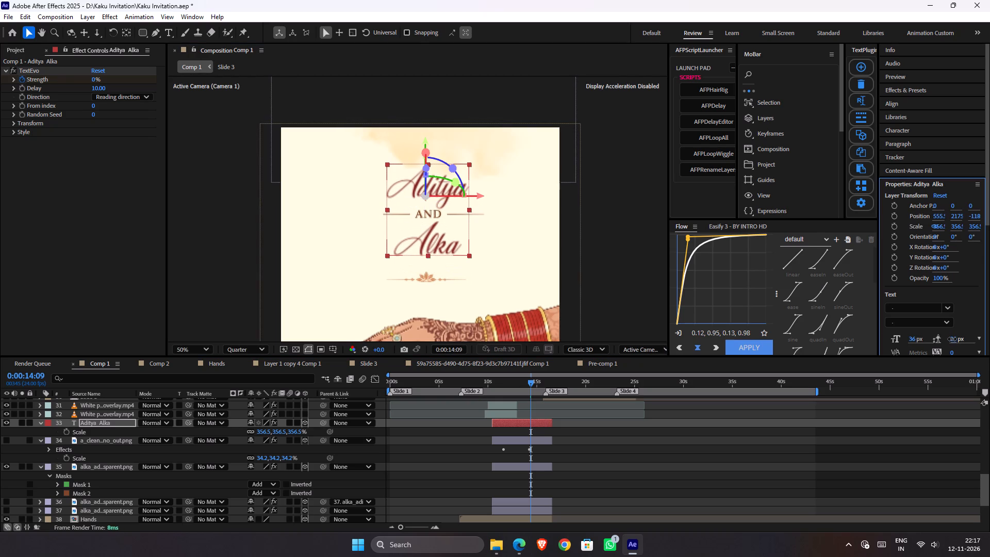
pyautogui.moveTo(952, 339); pyautogui.dragTo(952, 339)
pyautogui.click(749, 420)
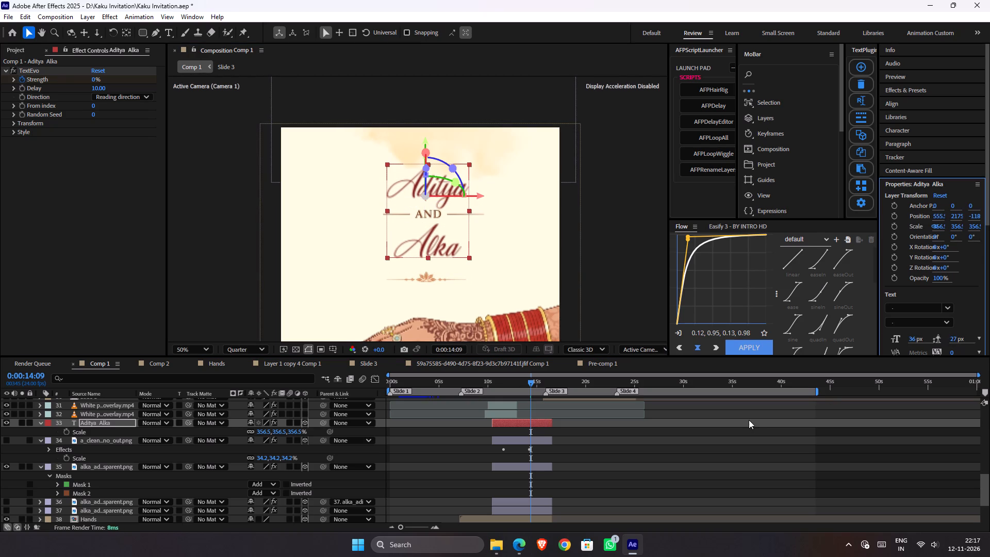
pyautogui.scroll(-1, 487, 222)
pyautogui.hotkey('ctrl', 's')
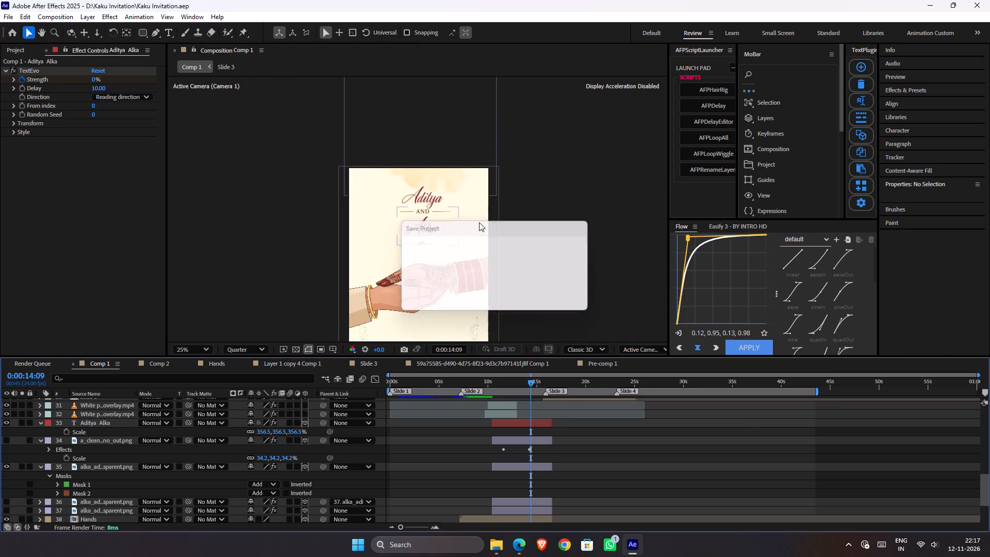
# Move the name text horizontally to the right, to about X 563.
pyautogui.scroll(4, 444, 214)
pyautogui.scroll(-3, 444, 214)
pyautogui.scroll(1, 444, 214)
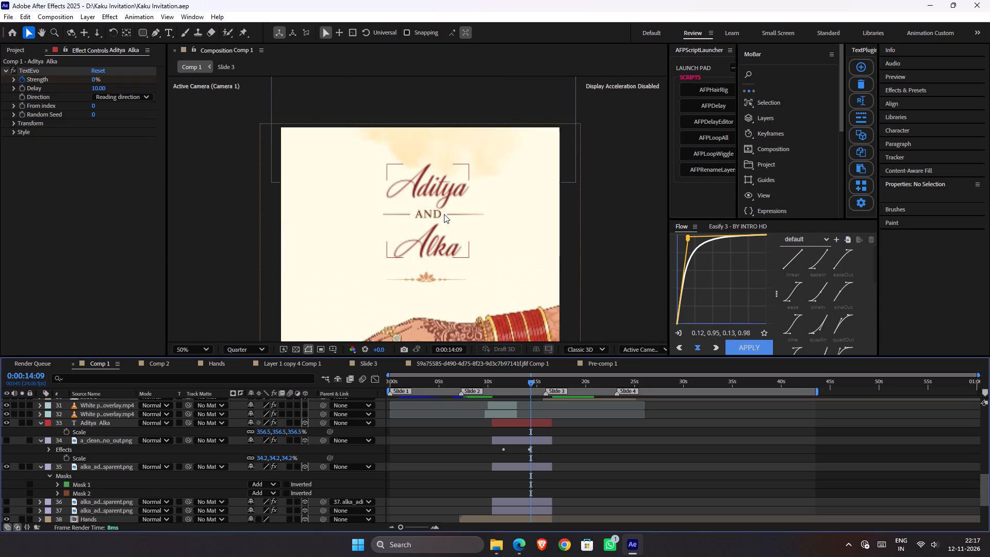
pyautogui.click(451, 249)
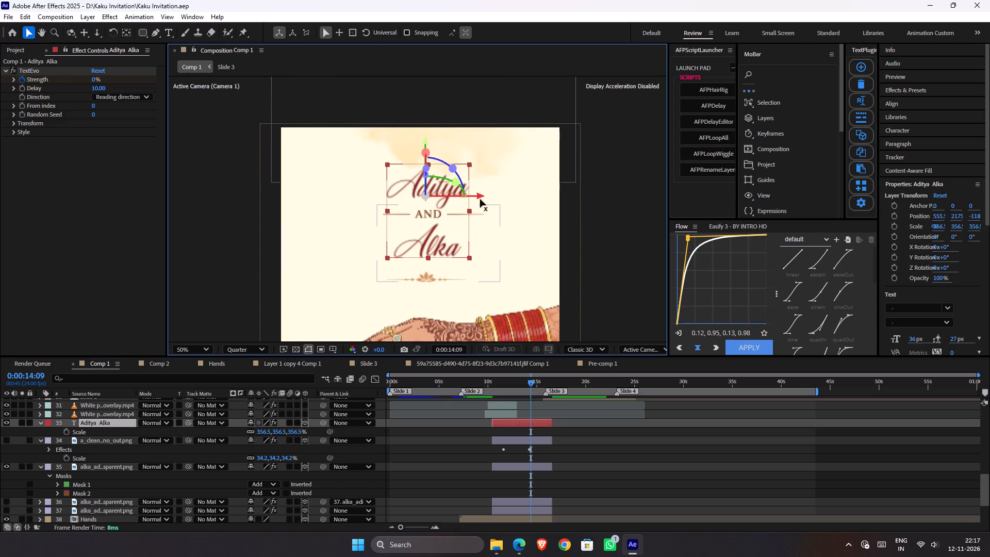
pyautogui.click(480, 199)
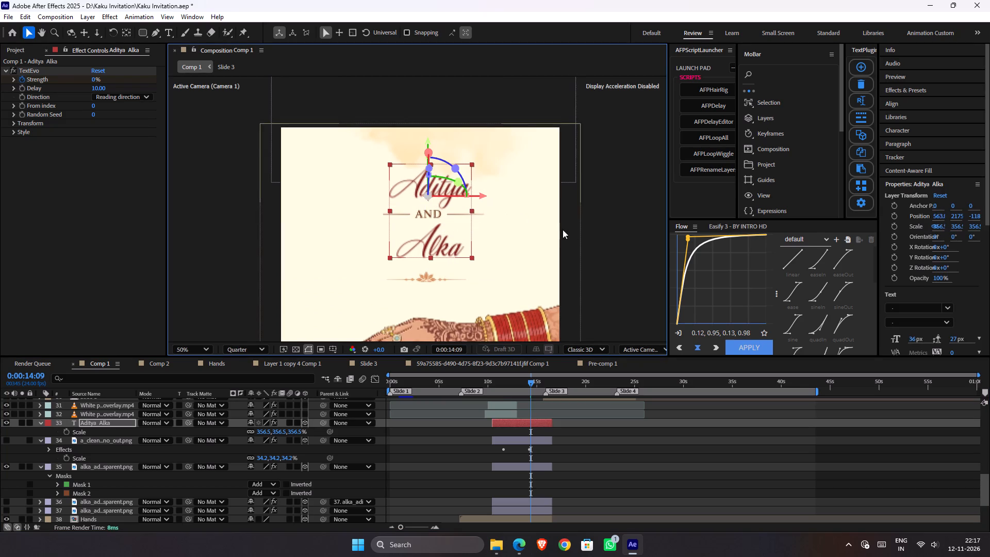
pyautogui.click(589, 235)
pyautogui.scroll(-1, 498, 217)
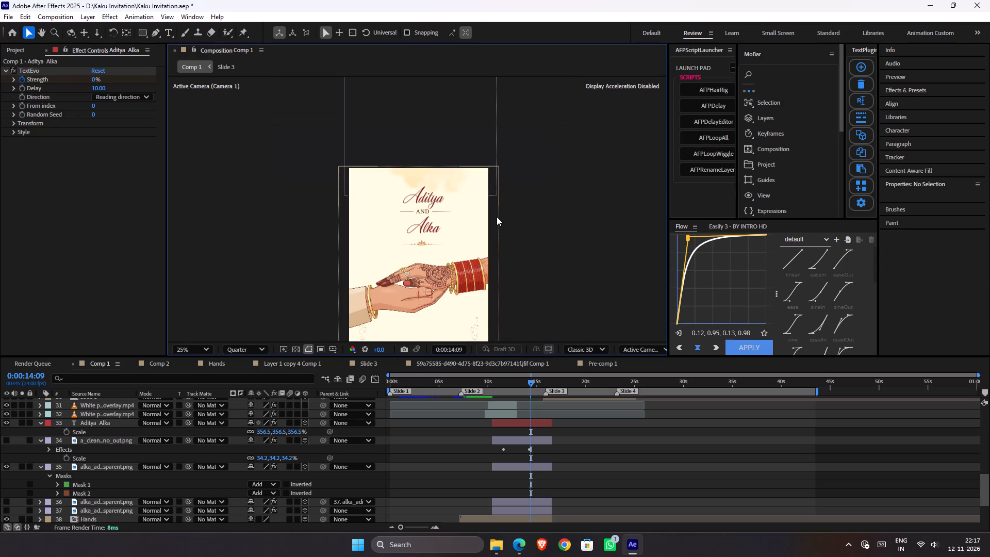
# Move the name text left along X to about 542 to align it with AND, and save the project.
pyautogui.scroll(4, 428, 203)
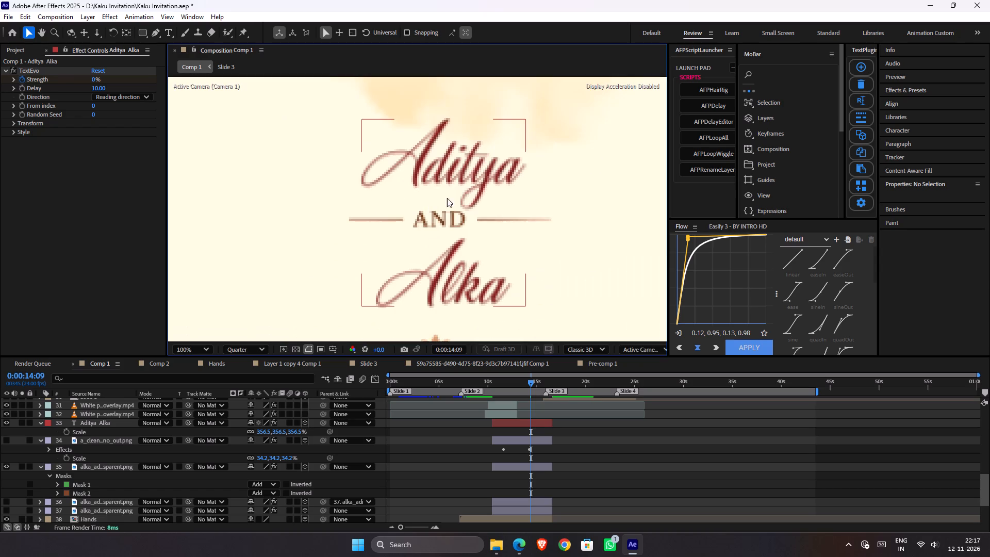
pyautogui.click(460, 184)
pyautogui.moveTo(497, 183); pyautogui.dragTo(482, 183)
pyautogui.scroll(-1, 483, 186)
pyautogui.click(630, 240)
pyautogui.scroll(-5, 533, 213)
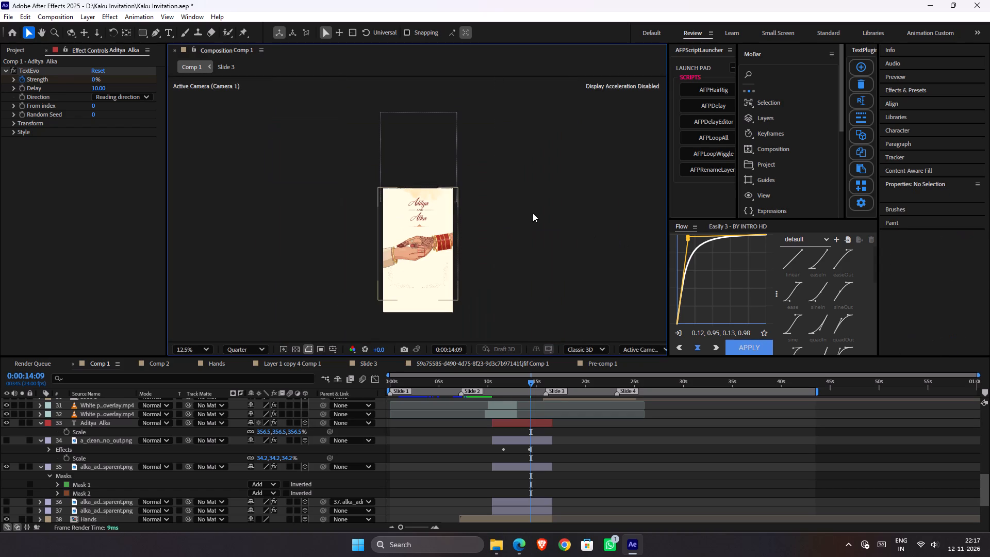
pyautogui.scroll(1, 426, 206)
pyautogui.scroll(-1, 426, 206)
pyautogui.scroll(1, 454, 210)
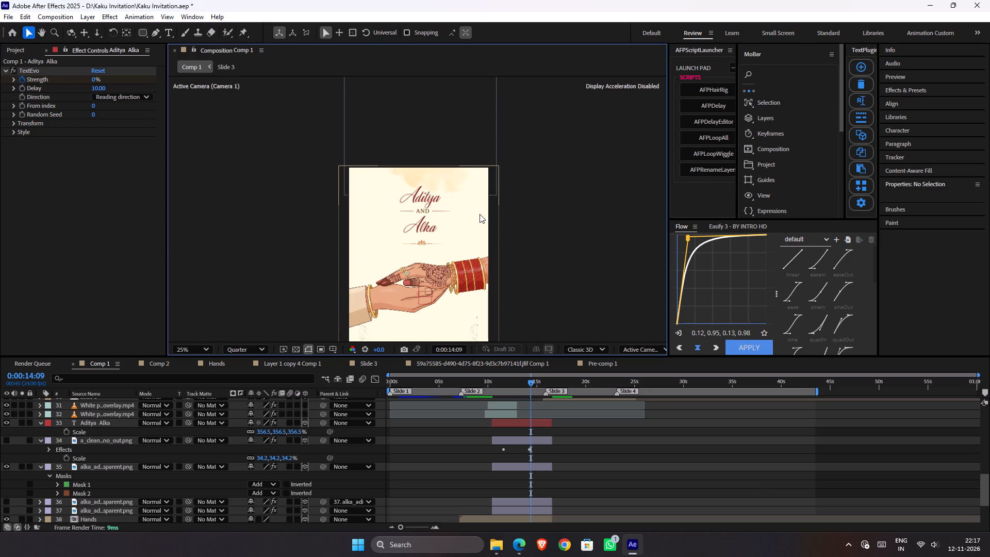
pyautogui.hotkey('ctrl', 's')
# Reorder the masked alka_aditya title layer to sit directly below the Aditya Alka text layer, above a_clean.
pyautogui.click(120, 443)
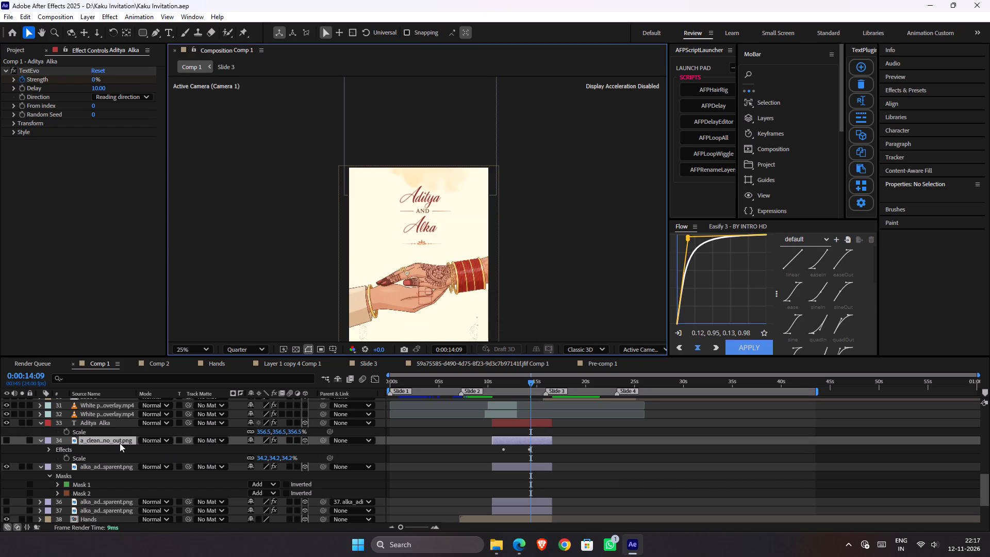
pyautogui.keyDown('shift'); pyautogui.click(124, 426); pyautogui.keyUp('shift')
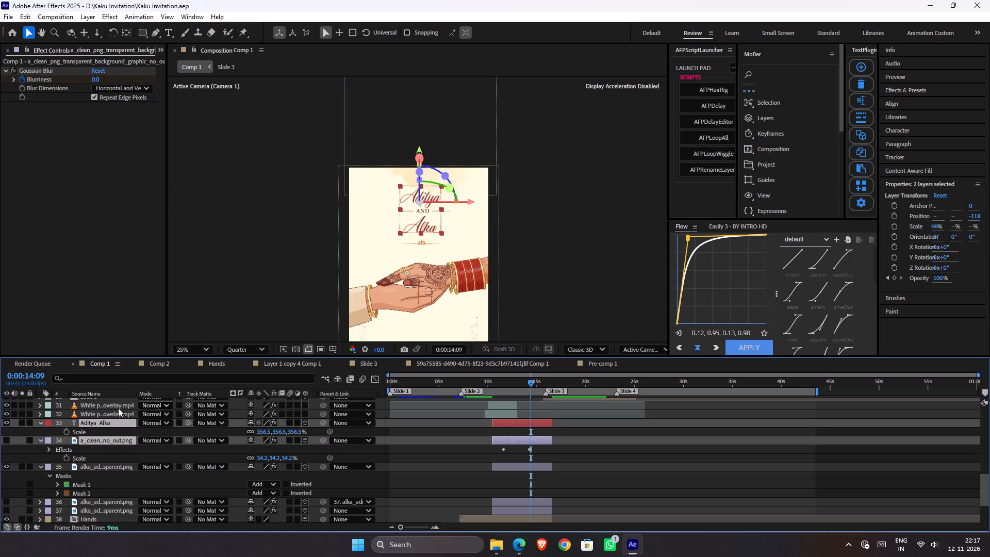
pyautogui.keyDown('ctrl'); pyautogui.click(89, 441); pyautogui.keyUp('ctrl')
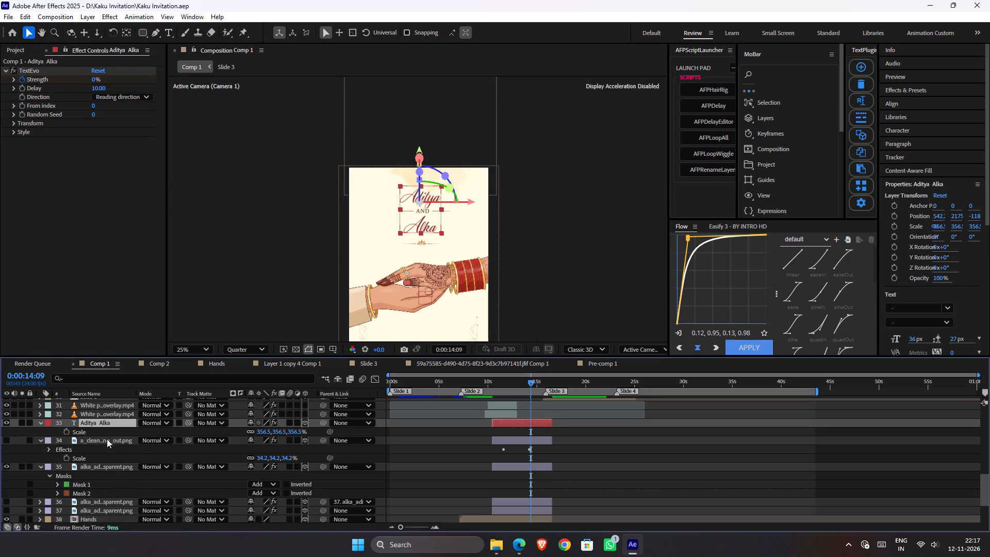
pyautogui.moveTo(102, 469); pyautogui.dragTo(104, 436)
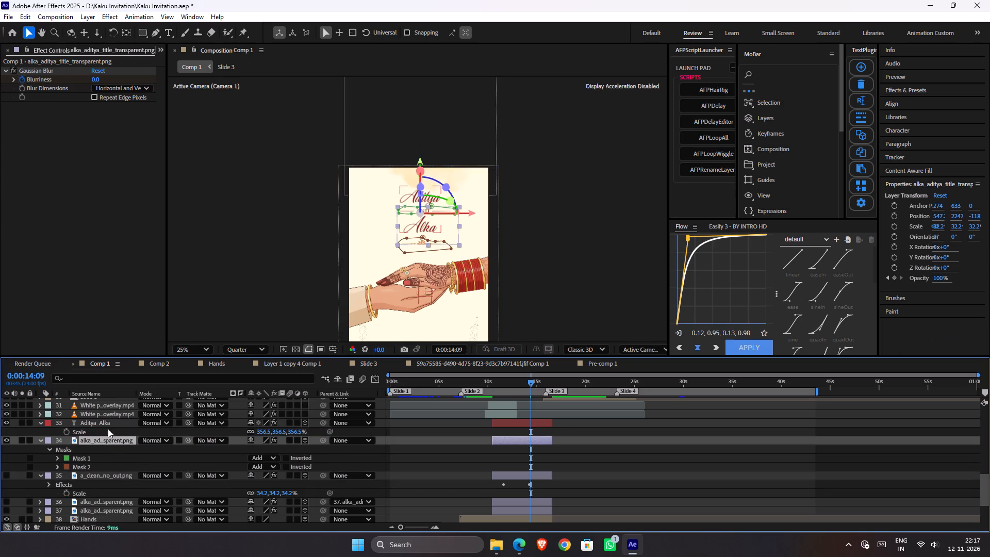
# Shift the name text and the masked title layer together slightly right along X to centre the whole title on the page.
pyautogui.keyDown('ctrl'); pyautogui.click(110, 425); pyautogui.keyUp('ctrl')
pyautogui.moveTo(474, 214); pyautogui.dragTo(478, 214)
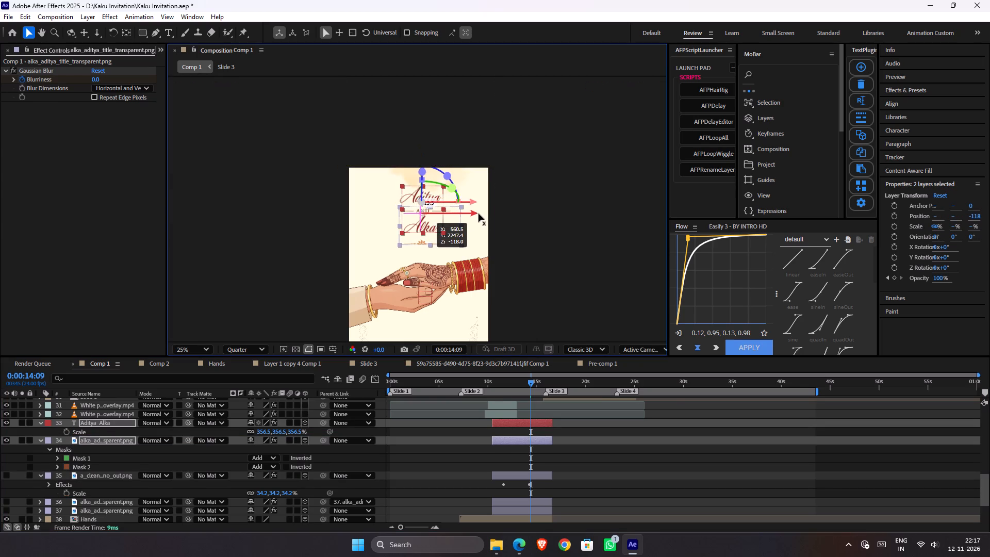
pyautogui.moveTo(478, 214); pyautogui.dragTo(480, 215)
pyautogui.click(527, 247)
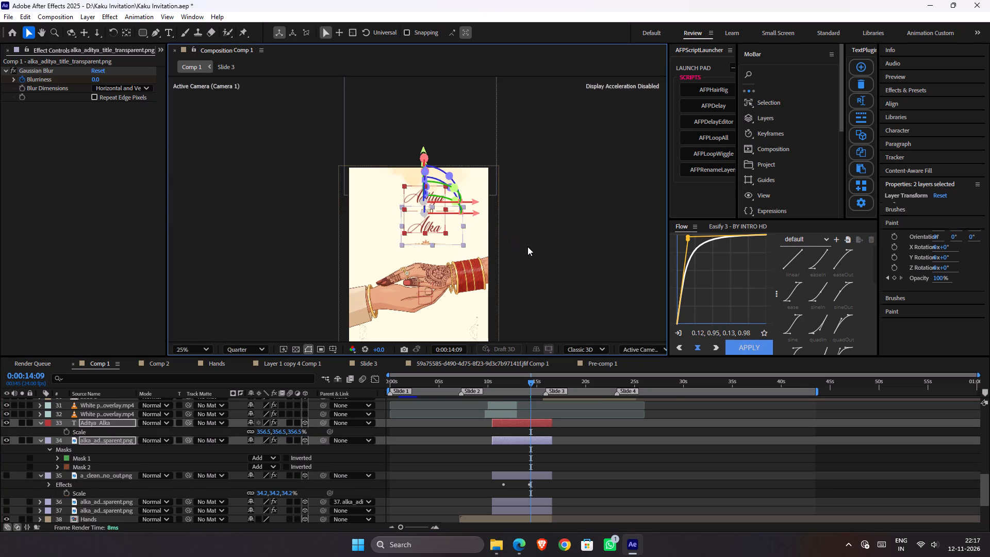
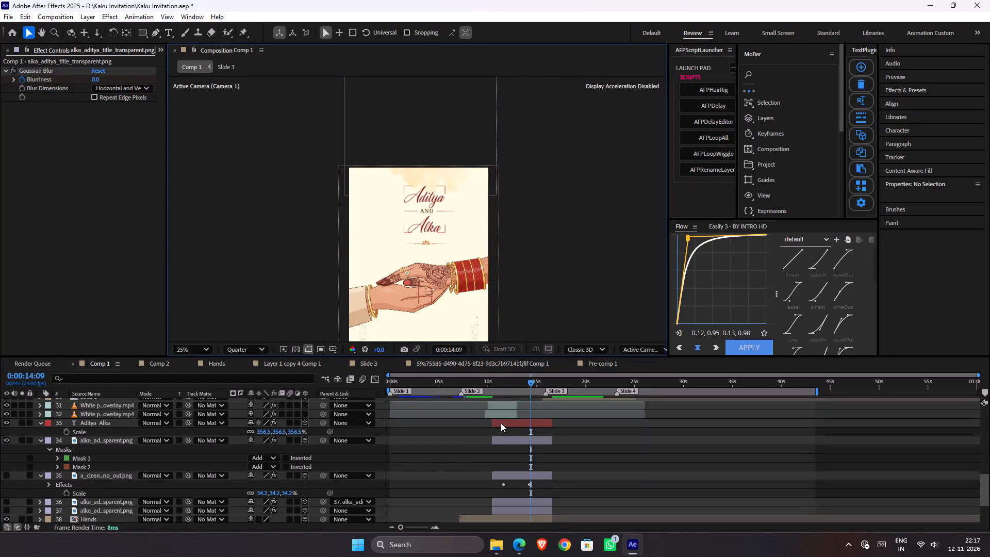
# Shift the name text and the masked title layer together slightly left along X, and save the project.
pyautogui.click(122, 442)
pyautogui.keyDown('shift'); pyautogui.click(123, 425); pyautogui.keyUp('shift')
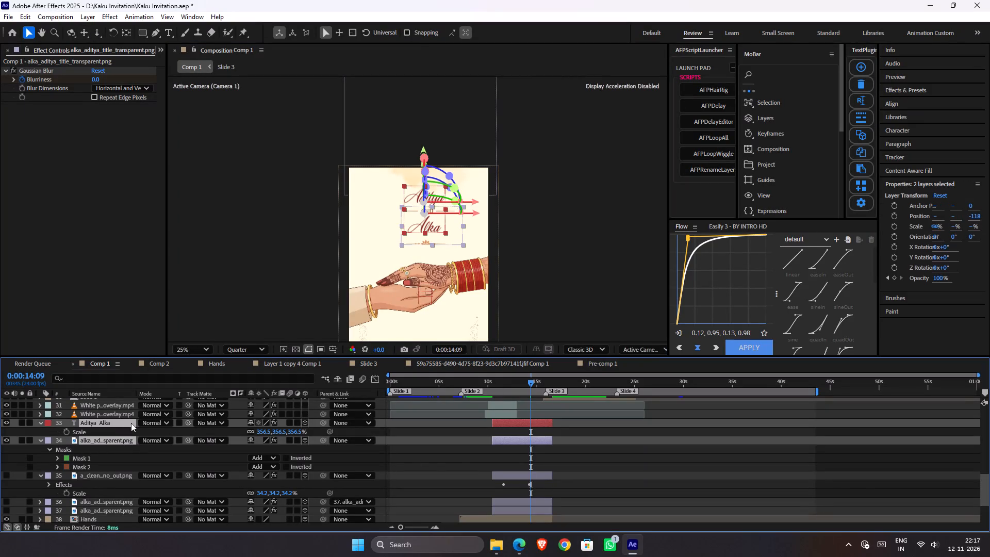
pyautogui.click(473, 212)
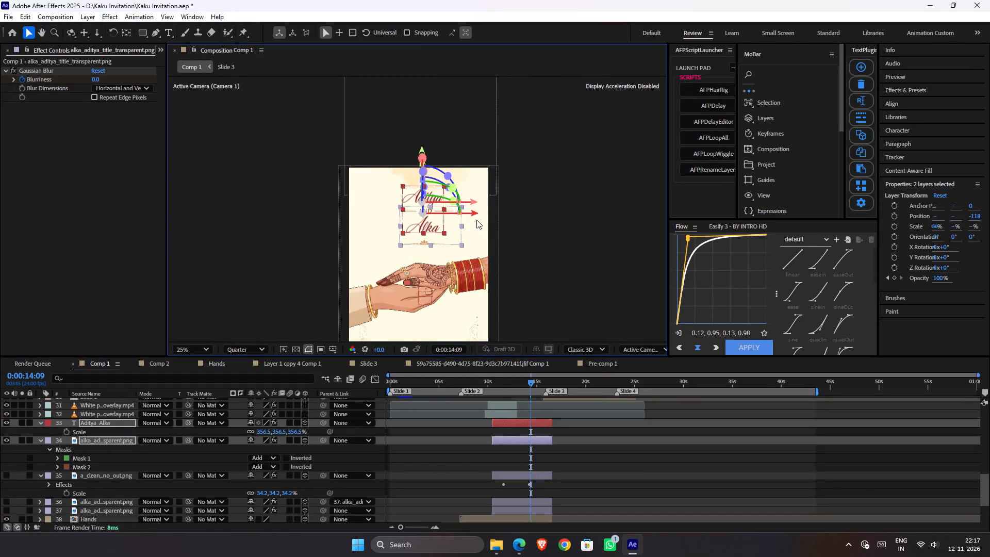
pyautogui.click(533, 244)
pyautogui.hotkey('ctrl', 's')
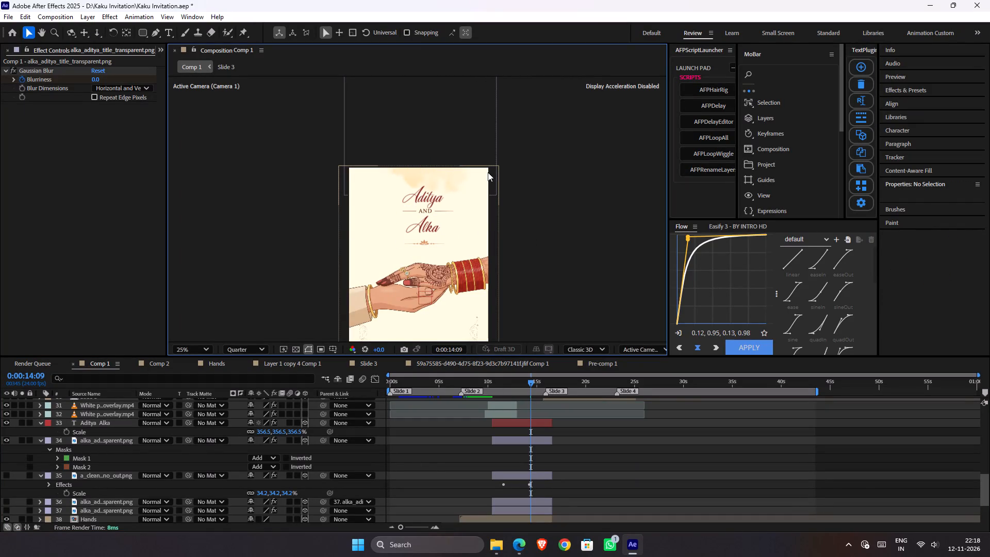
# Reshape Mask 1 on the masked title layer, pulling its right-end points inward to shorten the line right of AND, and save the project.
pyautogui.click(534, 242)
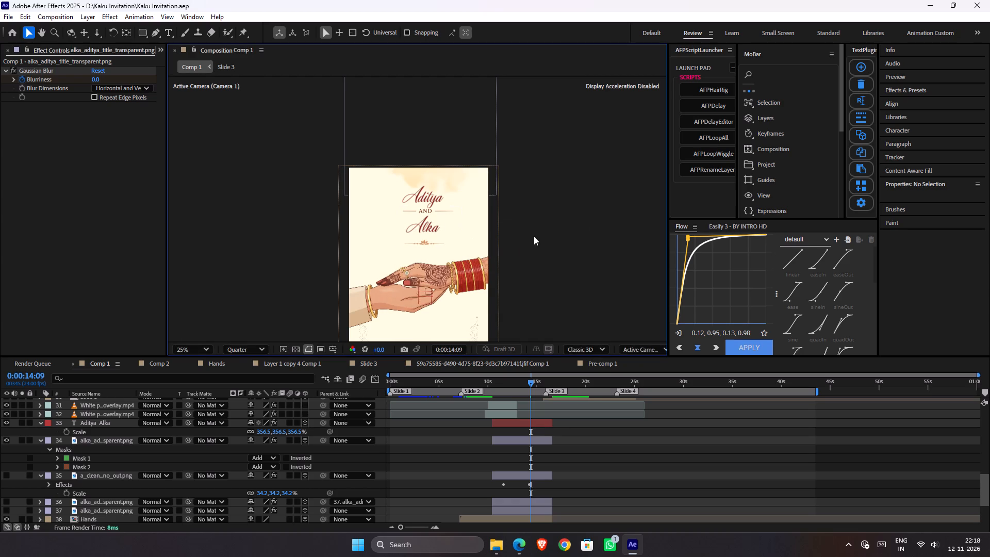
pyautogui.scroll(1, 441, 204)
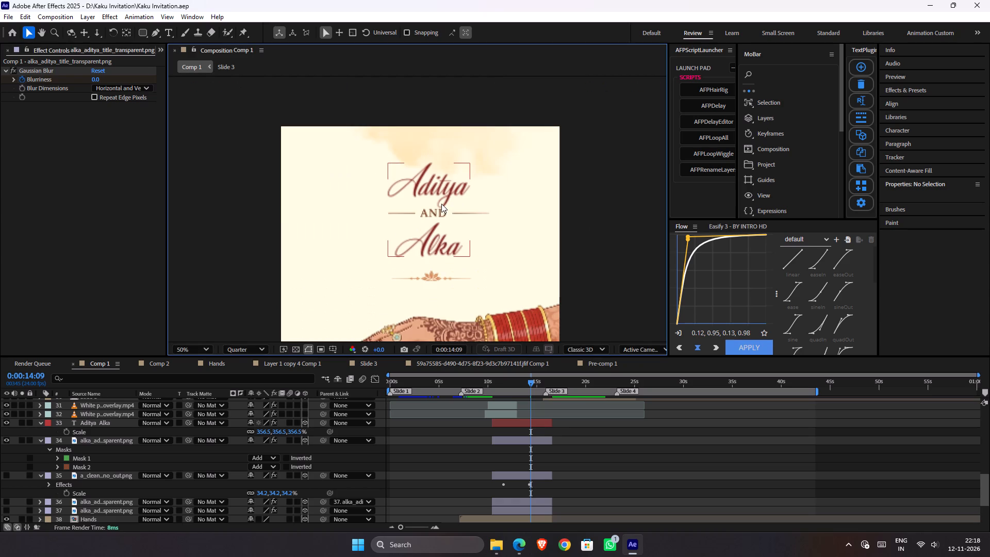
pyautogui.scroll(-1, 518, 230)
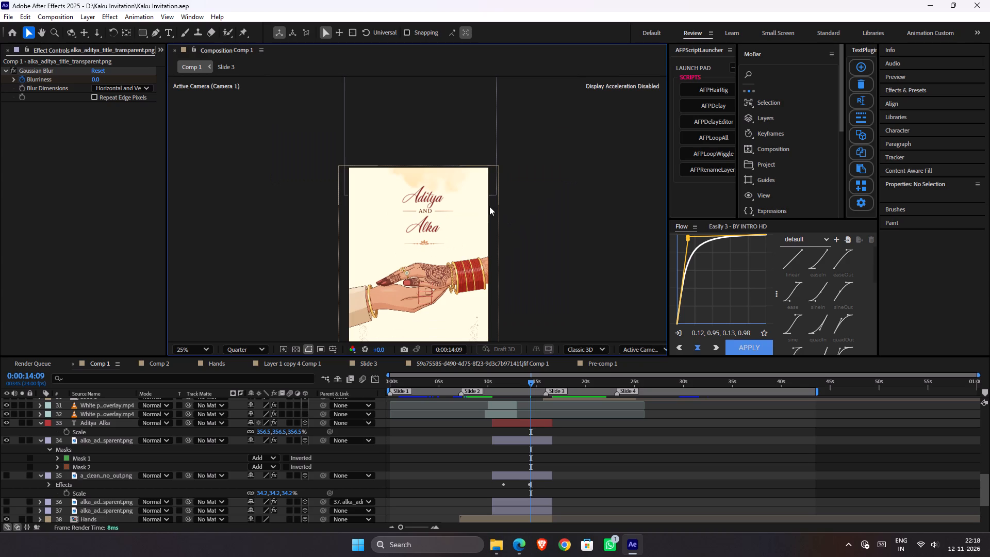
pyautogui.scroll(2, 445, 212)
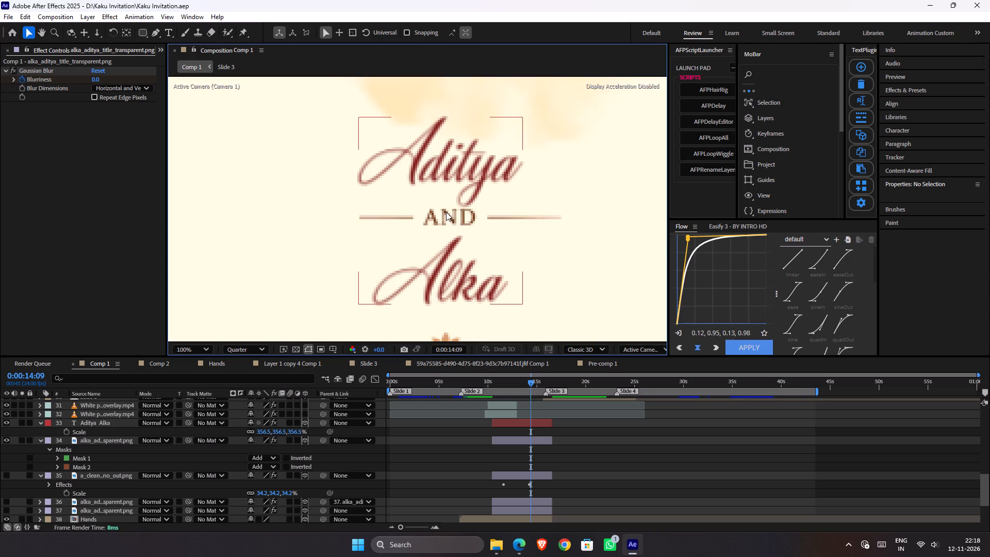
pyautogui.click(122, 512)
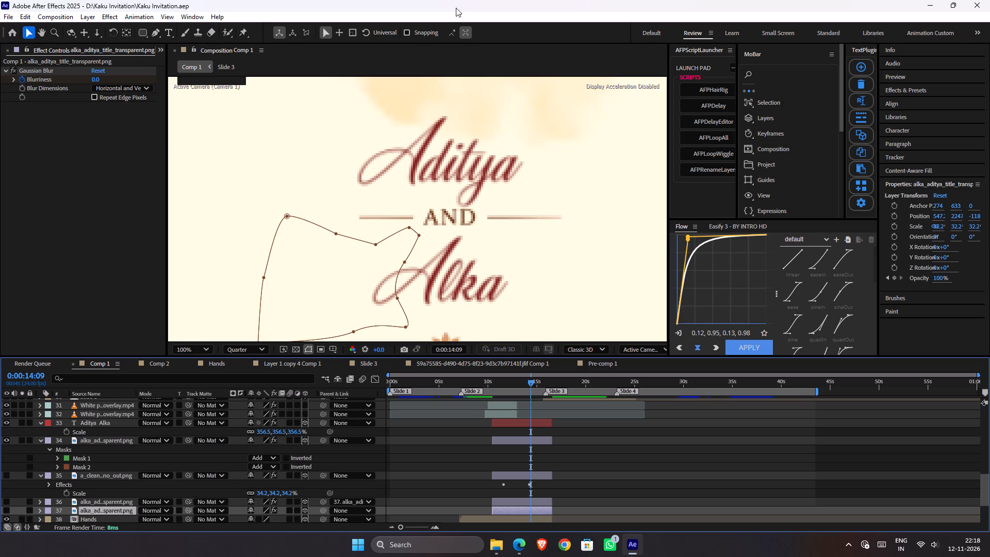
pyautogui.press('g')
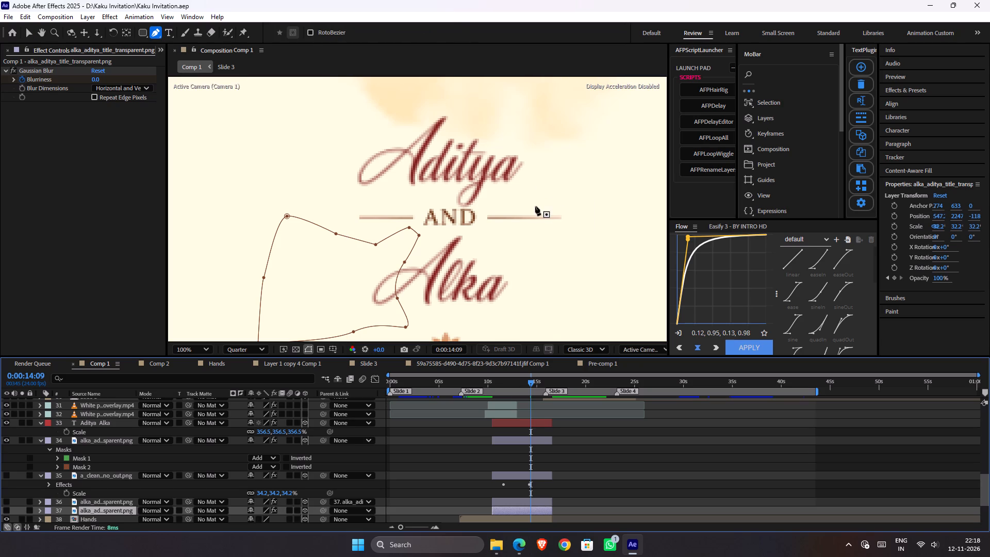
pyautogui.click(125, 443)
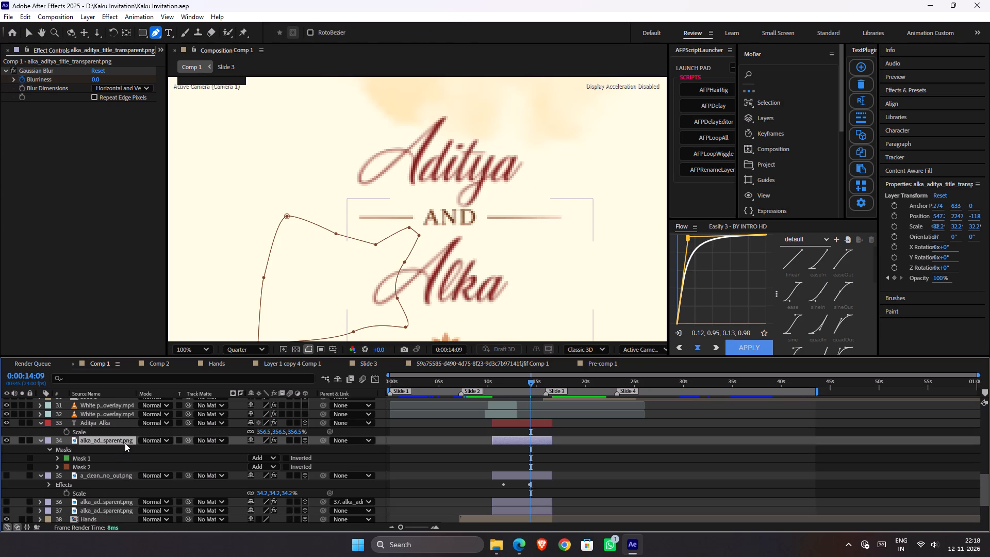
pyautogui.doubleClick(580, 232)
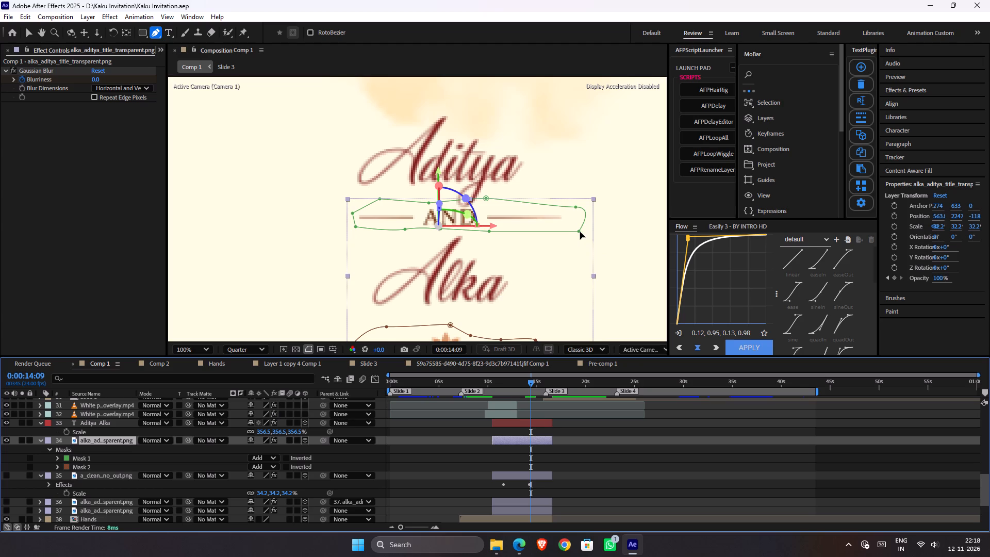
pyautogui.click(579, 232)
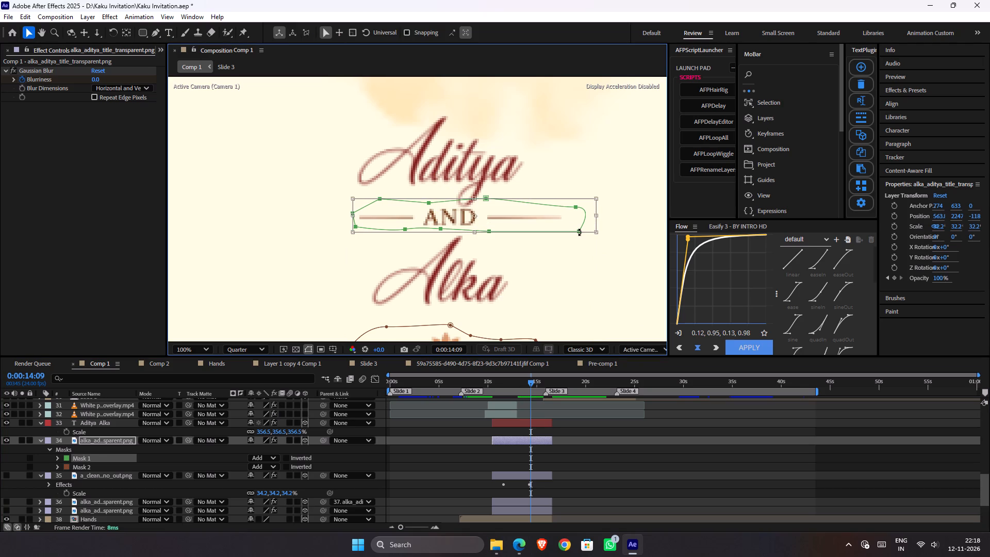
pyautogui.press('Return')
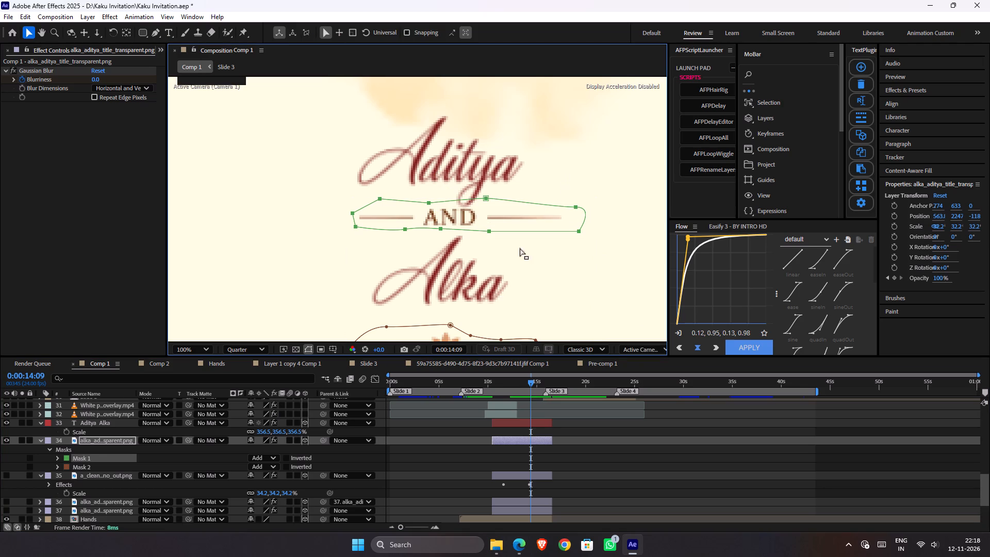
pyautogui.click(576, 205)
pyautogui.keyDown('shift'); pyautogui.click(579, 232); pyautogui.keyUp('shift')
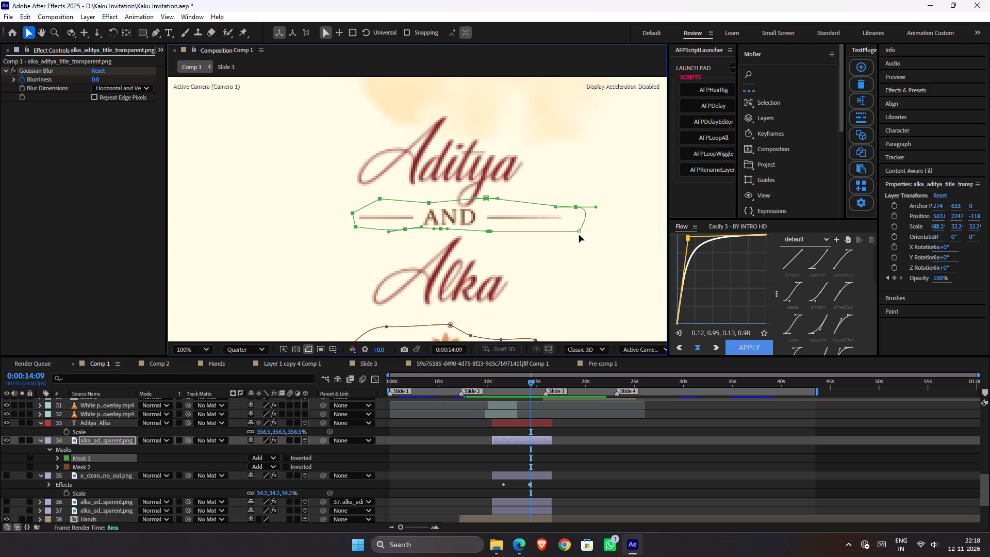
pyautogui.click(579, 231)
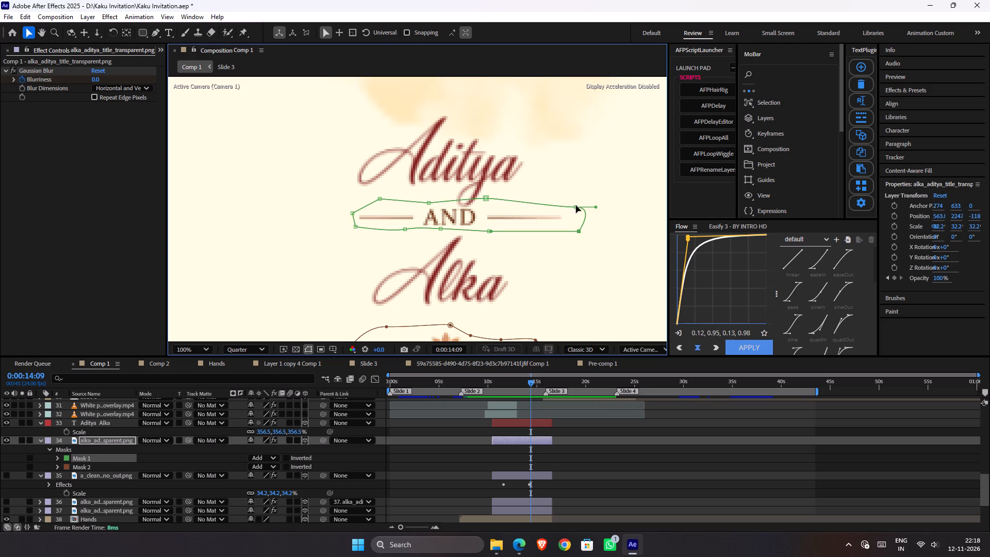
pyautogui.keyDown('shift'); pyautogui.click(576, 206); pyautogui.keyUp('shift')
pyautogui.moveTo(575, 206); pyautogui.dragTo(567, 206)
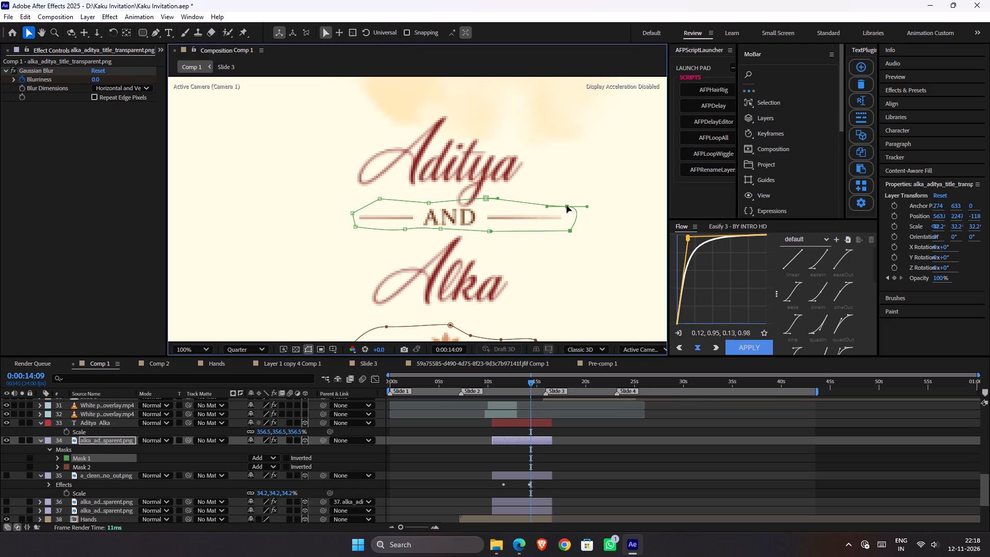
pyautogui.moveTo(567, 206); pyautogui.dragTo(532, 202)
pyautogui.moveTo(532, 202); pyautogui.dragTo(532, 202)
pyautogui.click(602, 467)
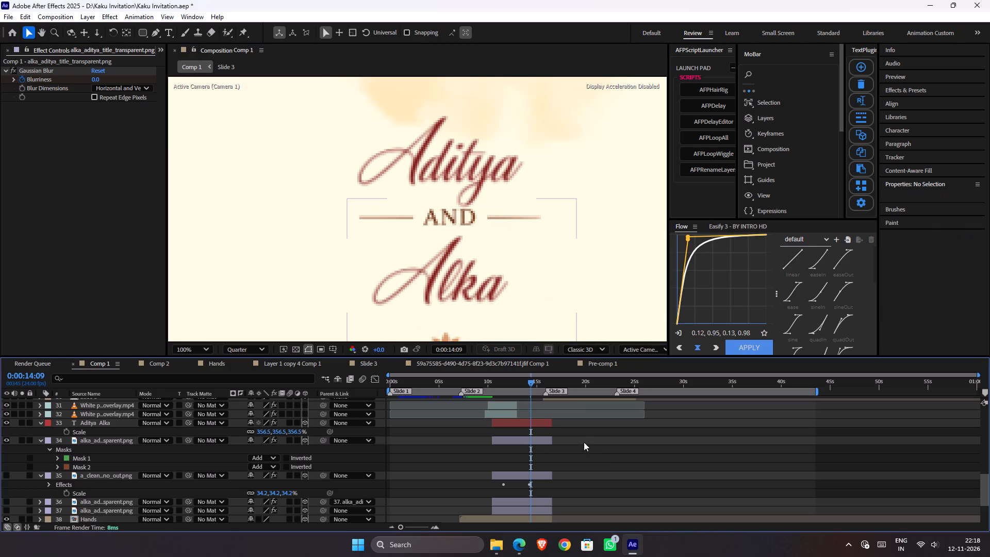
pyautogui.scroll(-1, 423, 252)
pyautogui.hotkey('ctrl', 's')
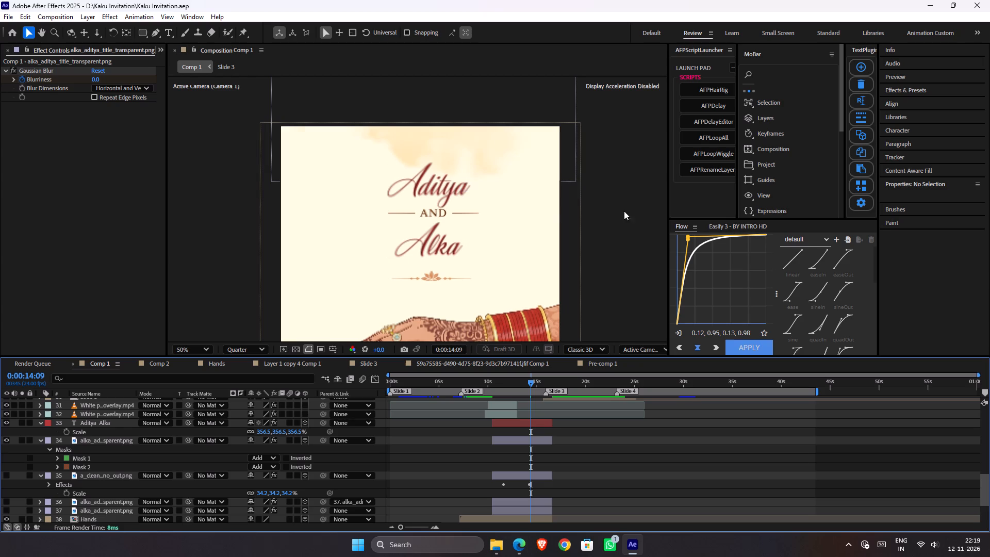
# Preview the name title animation from 0:00:10:00 and check the title around 0:00:14:08.
pyautogui.click(639, 211)
pyautogui.scroll(-1, 551, 204)
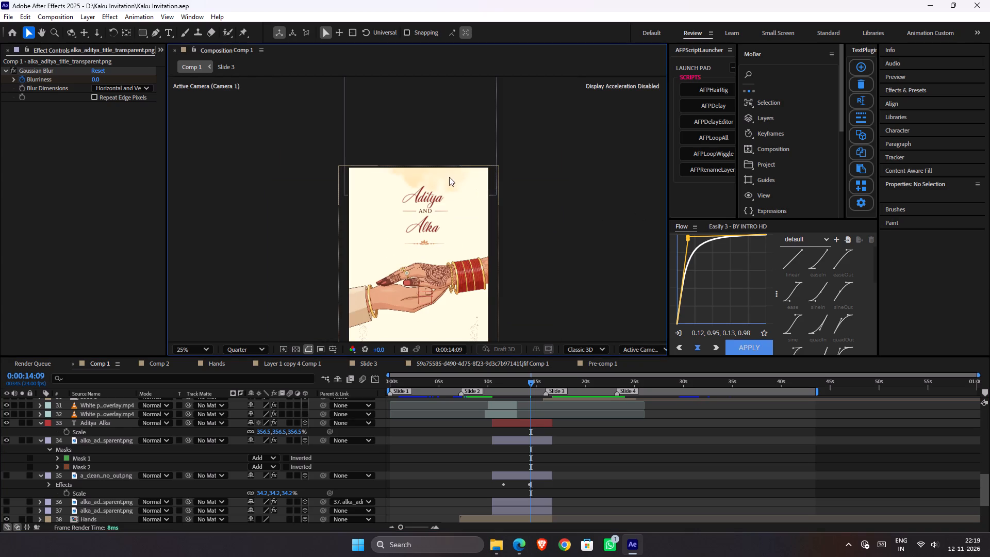
pyautogui.moveTo(519, 379); pyautogui.dragTo(511, 379)
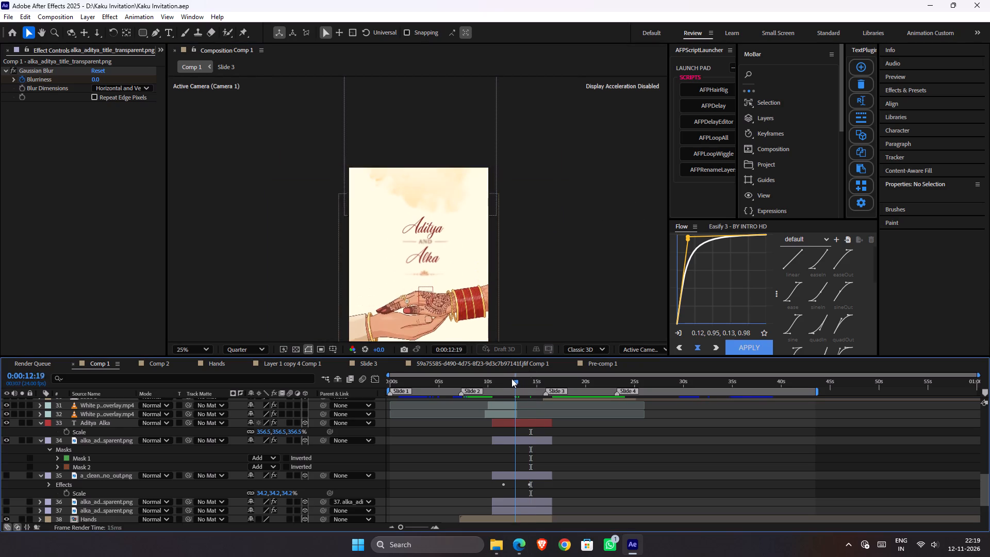
pyautogui.moveTo(511, 379); pyautogui.dragTo(514, 381)
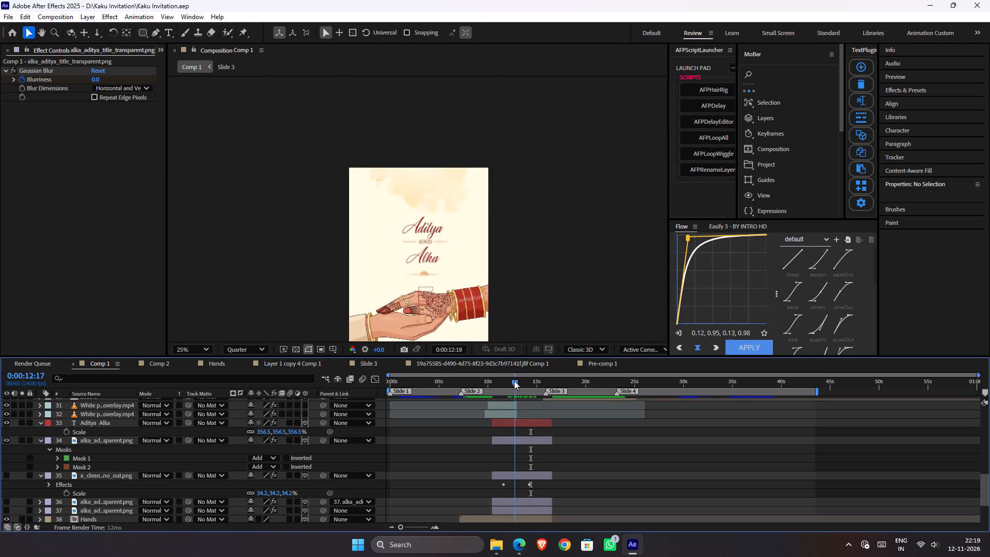
pyautogui.moveTo(514, 381); pyautogui.dragTo(488, 384)
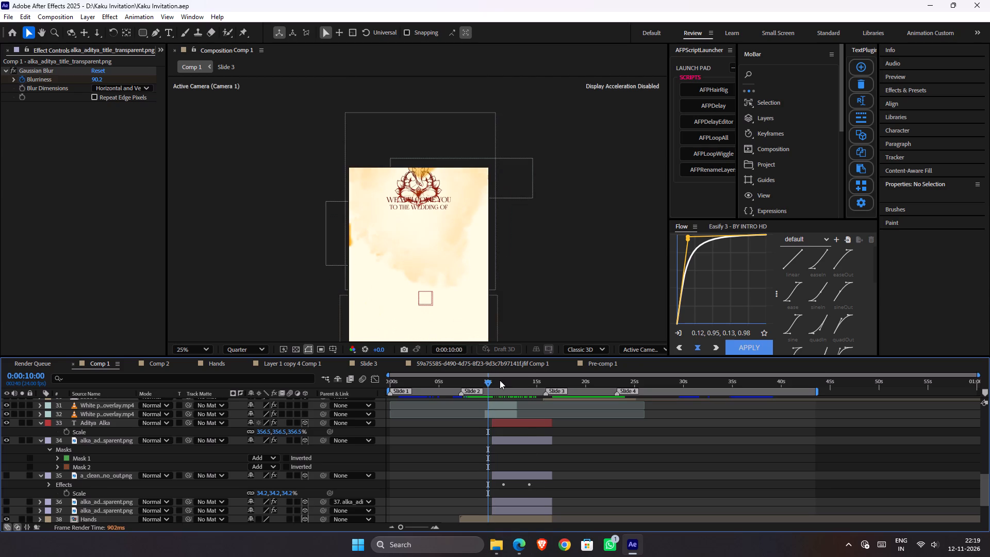
pyautogui.press('space')
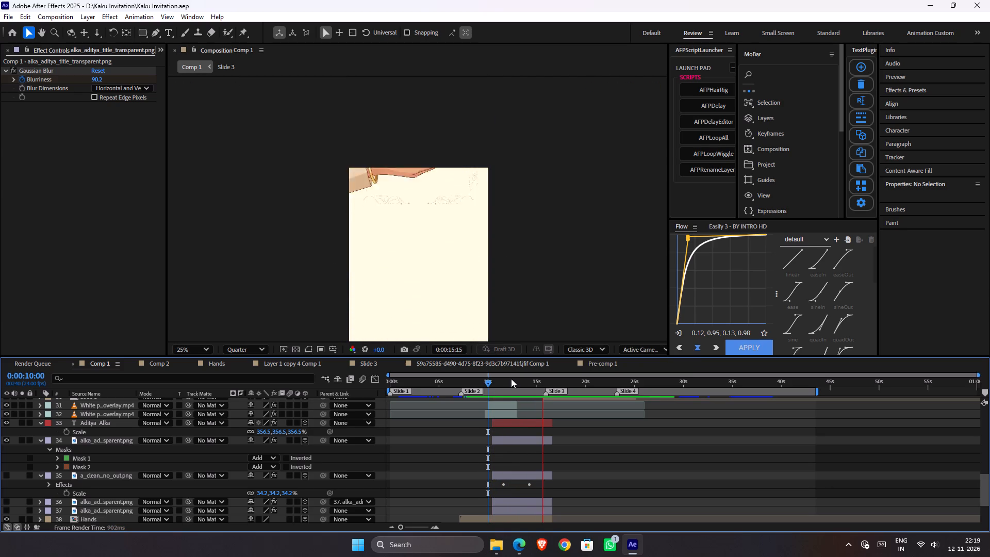
pyautogui.moveTo(513, 382); pyautogui.dragTo(529, 387)
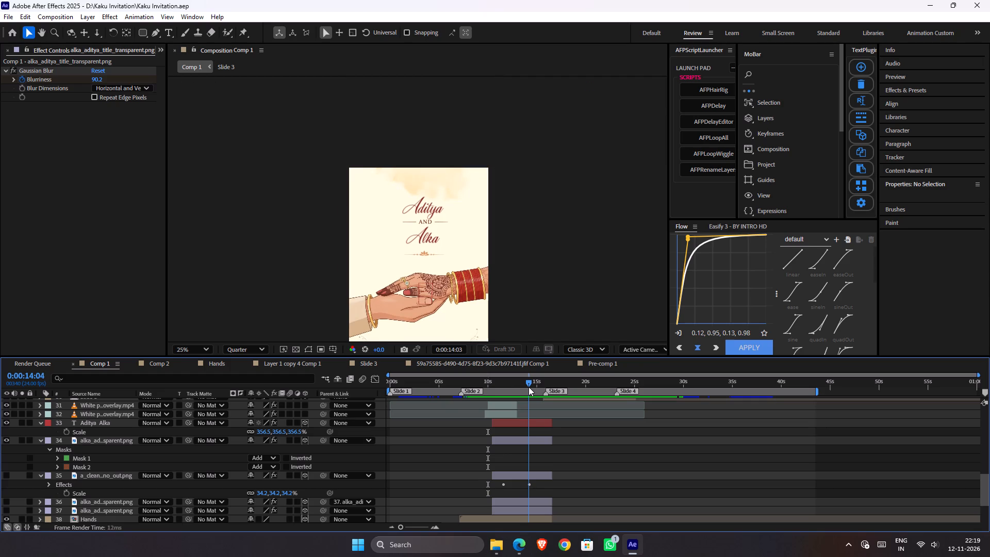
pyautogui.moveTo(529, 387); pyautogui.dragTo(530, 387)
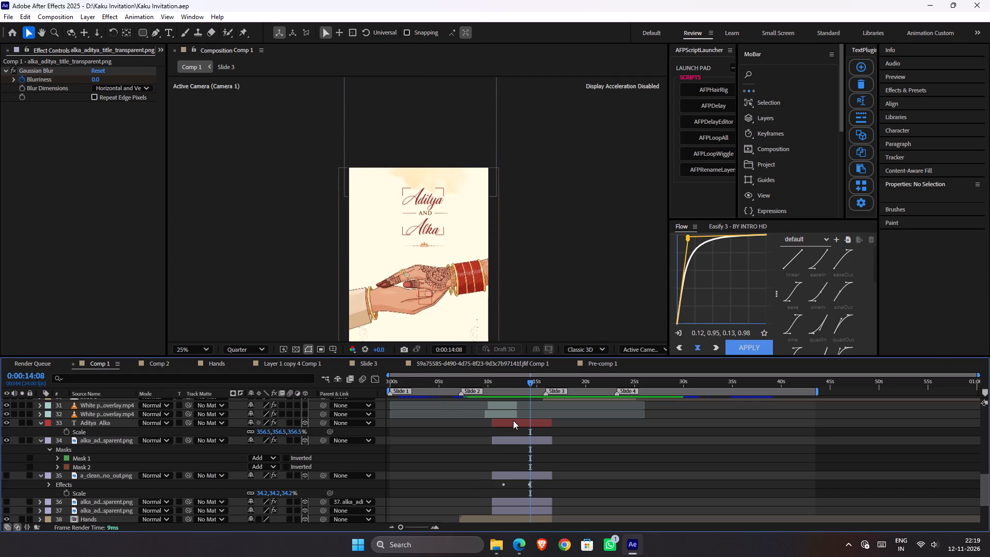
# Hide and delete the animated name text layer and the masked alka_aditya title layer below it.
pyautogui.click(513, 420)
pyautogui.click(7, 422)
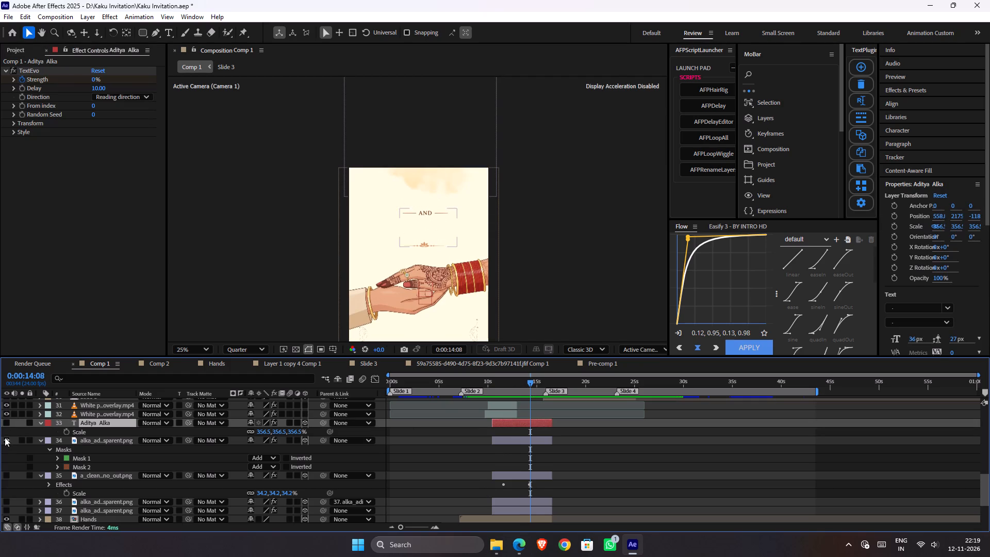
pyautogui.click(5, 437)
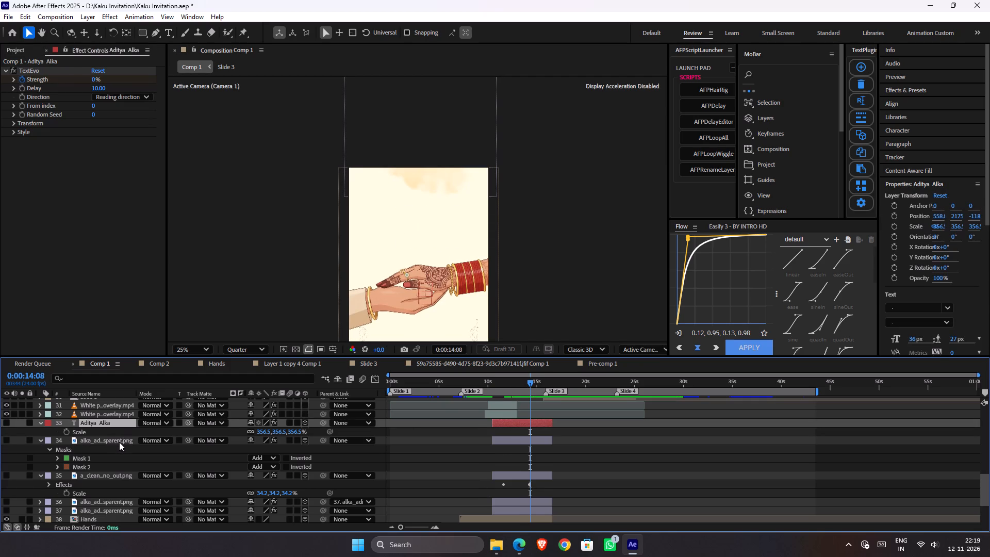
pyautogui.keyDown('shift'); pyautogui.click(119, 442); pyautogui.keyUp('shift')
pyautogui.press('Delete')
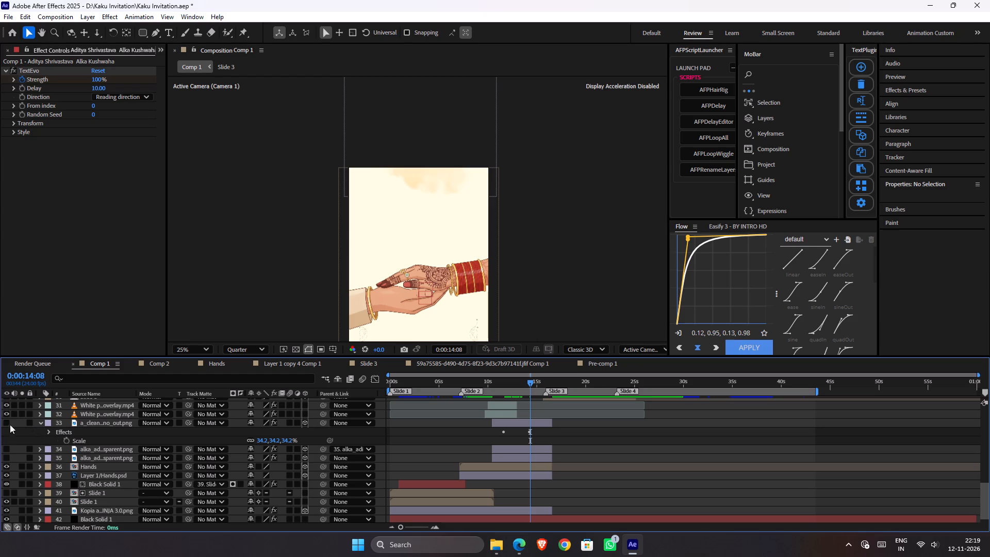
# Make the a_clean title image layer visible.
pyautogui.click(6, 423)
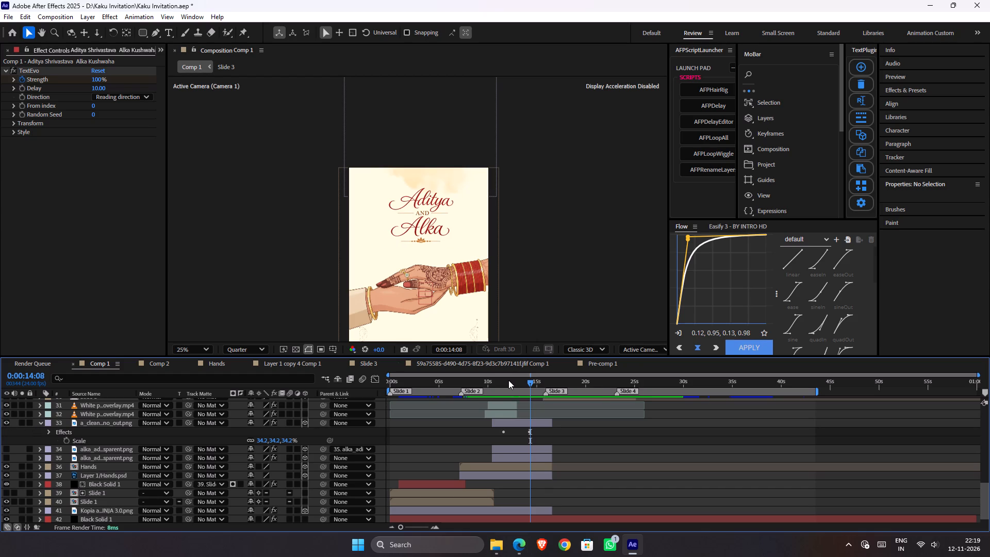
# Play back the title image animation from 0:00:10:05 and examine the title and hands at 0:00:13:01.
pyautogui.moveTo(508, 380); pyautogui.dragTo(490, 380)
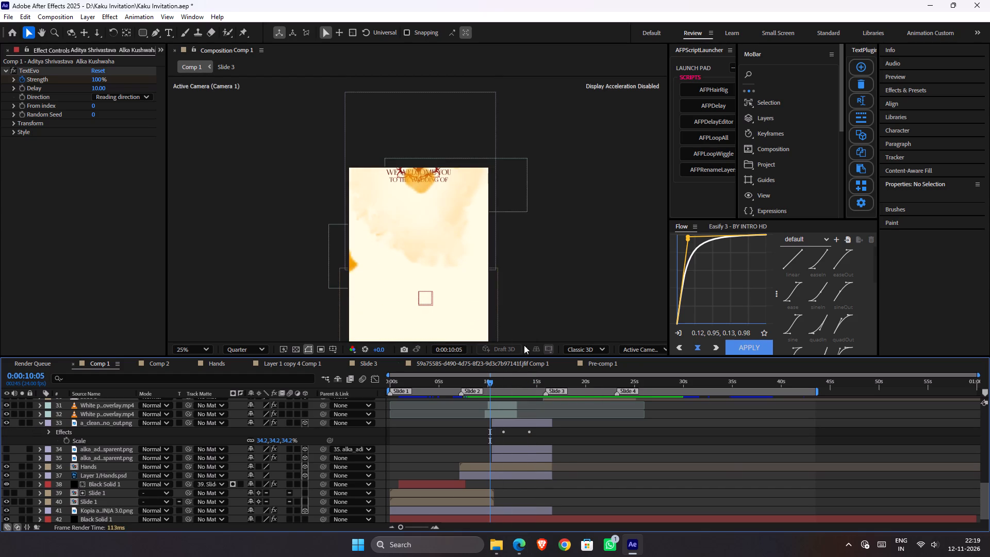
pyautogui.press('space')
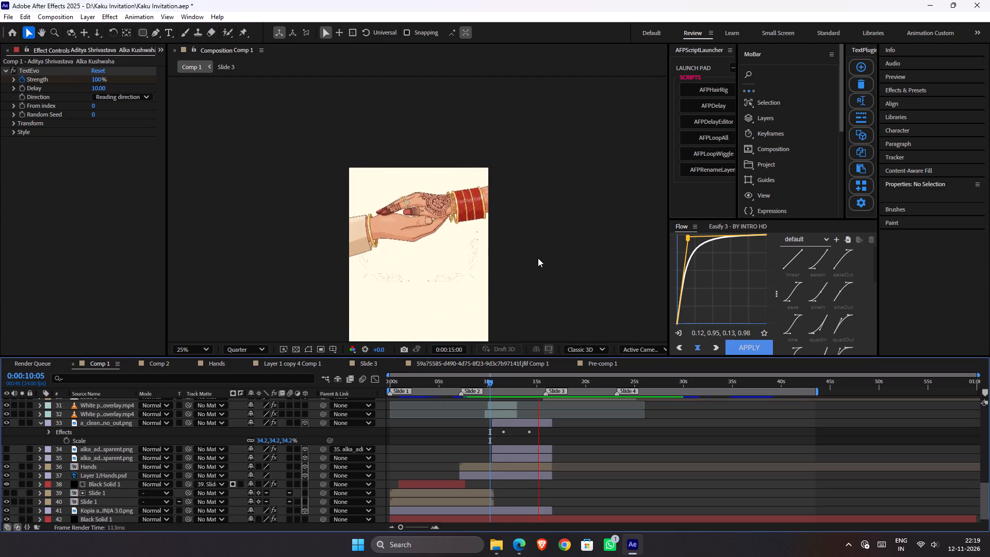
pyautogui.press('space')
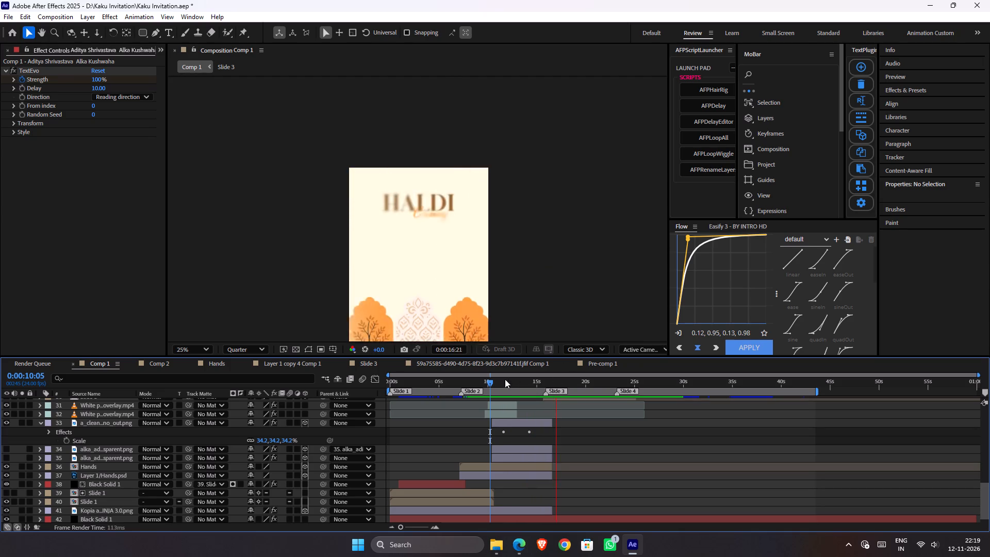
pyautogui.moveTo(502, 381); pyautogui.dragTo(517, 394)
pyautogui.press('space')
pyautogui.press('space')
pyautogui.press('space')
pyautogui.press('space')
pyautogui.press('space')
pyautogui.press('space')
pyautogui.press('space')
pyautogui.press('space')
pyautogui.press('space')
pyautogui.press('space')
pyautogui.press('space')
pyautogui.press('space')
pyautogui.press('space')
pyautogui.press('space')
pyautogui.press('space')
pyautogui.press('space')
pyautogui.press('space')
pyautogui.press('space')
pyautogui.press('space')
pyautogui.press('space')
pyautogui.moveTo(449, 274); pyautogui.dragTo(467, 219)
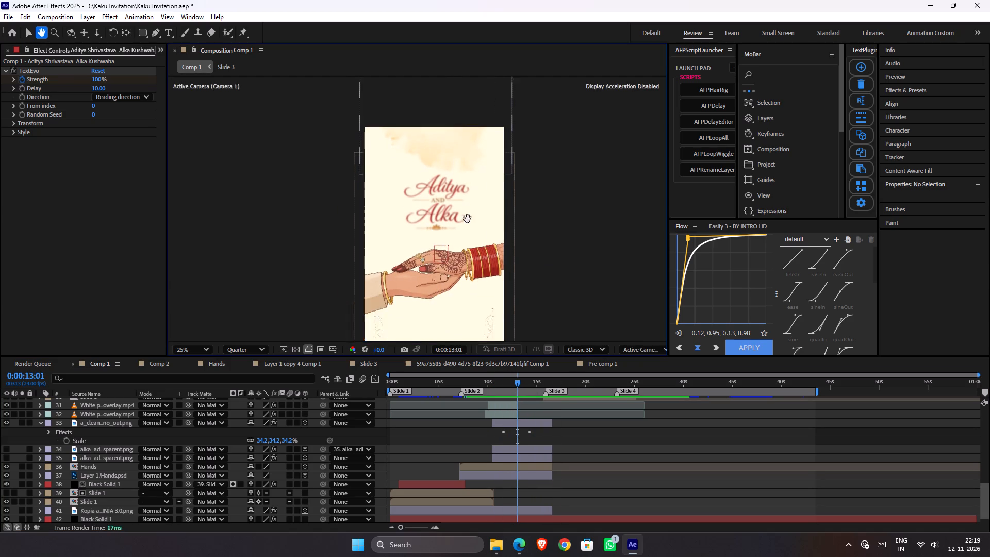
pyautogui.moveTo(467, 219); pyautogui.dragTo(466, 234)
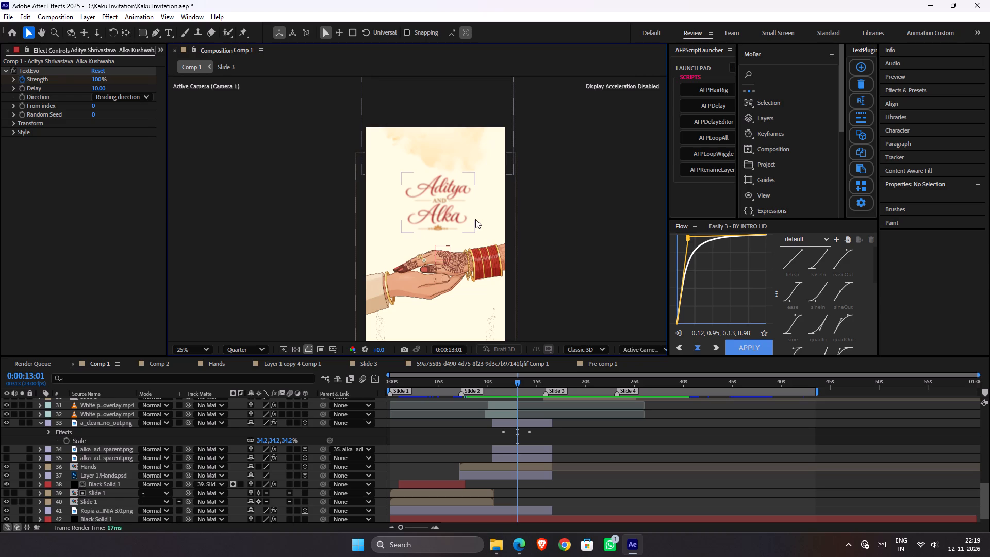
# Undo the switch to the a_clean title image, back to the visible name text layer and masked alka_aditya title layer.
pyautogui.hotkey('ctrl', 'z')
pyautogui.hotkey('ctrl', 'z')
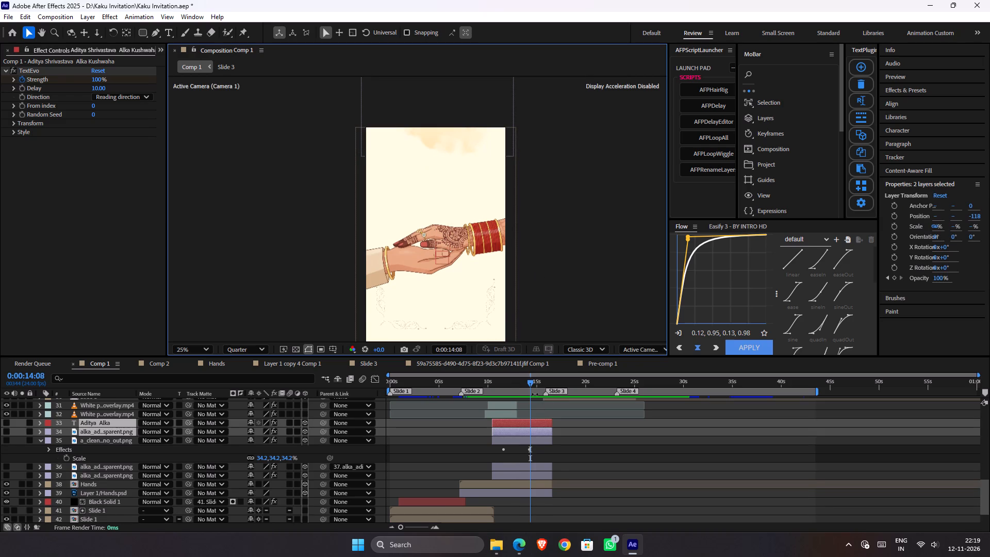
pyautogui.moveTo(522, 382); pyautogui.dragTo(516, 383)
pyautogui.hotkey('ctrl', 'z')
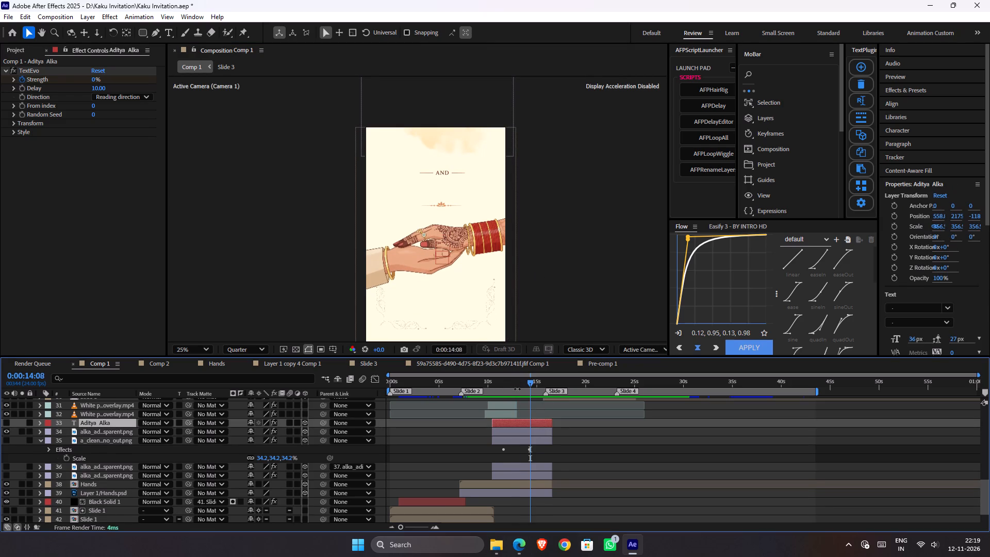
pyautogui.hotkey('ctrl', 'z')
pyautogui.click(525, 397)
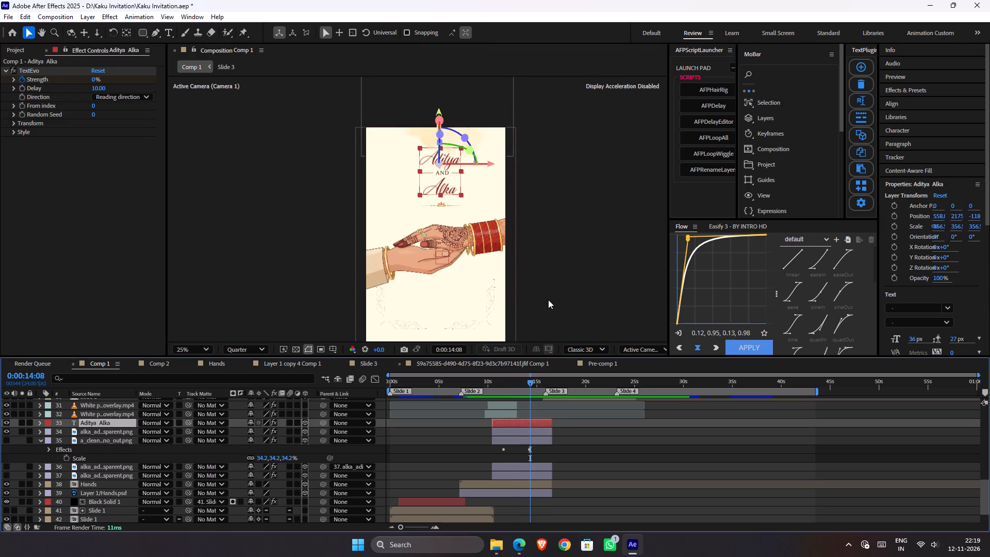
# Shift the name text layer slightly right along X, to about X 568, to align it with the AND divider.
pyautogui.click(550, 294)
pyautogui.scroll(1, 438, 142)
pyautogui.press('space')
pyautogui.press('space')
pyautogui.press('space')
pyautogui.press('space')
pyautogui.press('space')
pyautogui.press('space')
pyautogui.press('space')
pyautogui.press('space')
pyautogui.press('space')
pyautogui.press('space')
pyautogui.press('space')
pyautogui.press('space')
pyautogui.press('space')
pyautogui.press('space')
pyautogui.press('space')
pyautogui.press('space')
pyautogui.press('space')
pyautogui.press('space')
pyautogui.press('space')
pyautogui.press('space')
pyautogui.moveTo(504, 161); pyautogui.dragTo(493, 204)
pyautogui.click(476, 156)
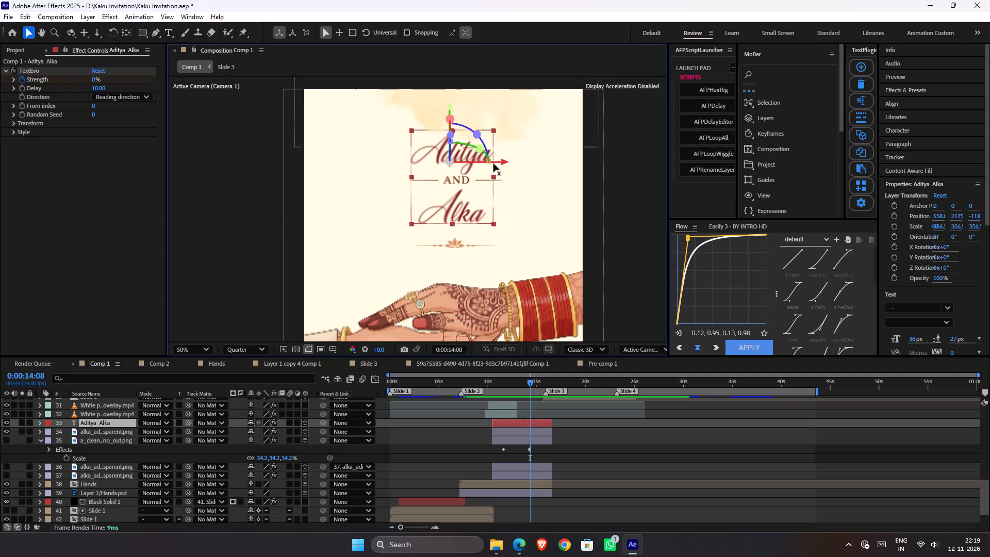
pyautogui.moveTo(500, 163); pyautogui.dragTo(504, 165)
pyautogui.click(631, 204)
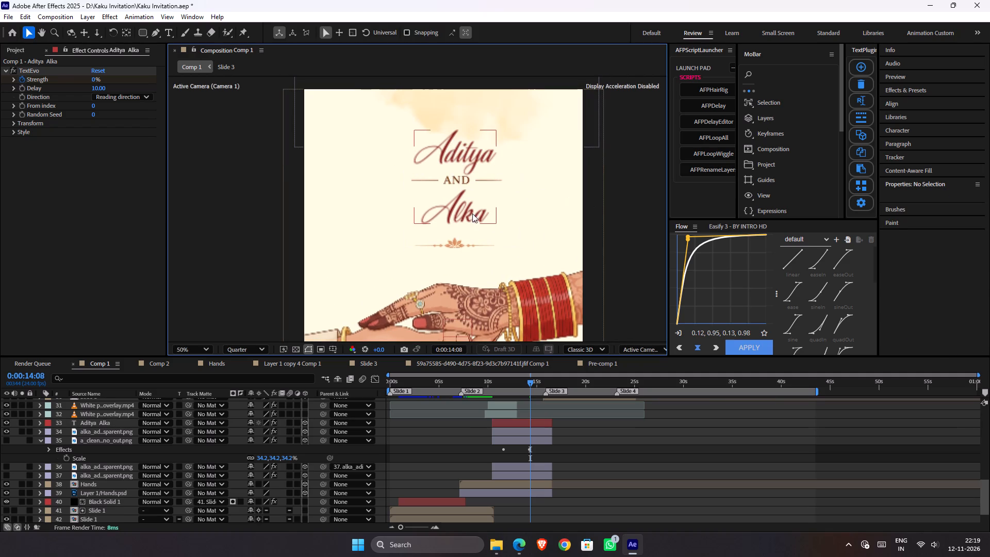
# Insert a space before "Aditya" in the name text.
pyautogui.scroll(-1, 469, 219)
pyautogui.click(543, 215)
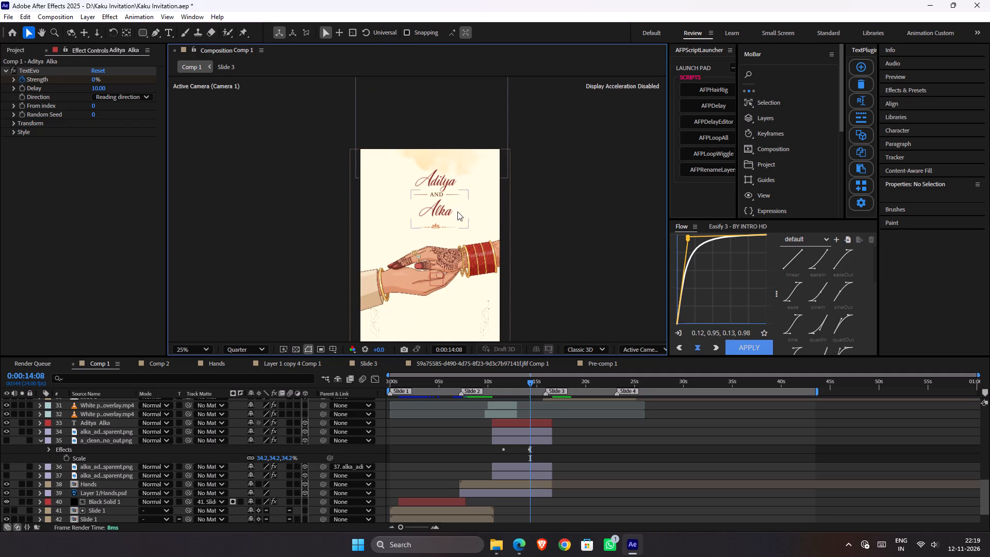
pyautogui.scroll(1, 437, 205)
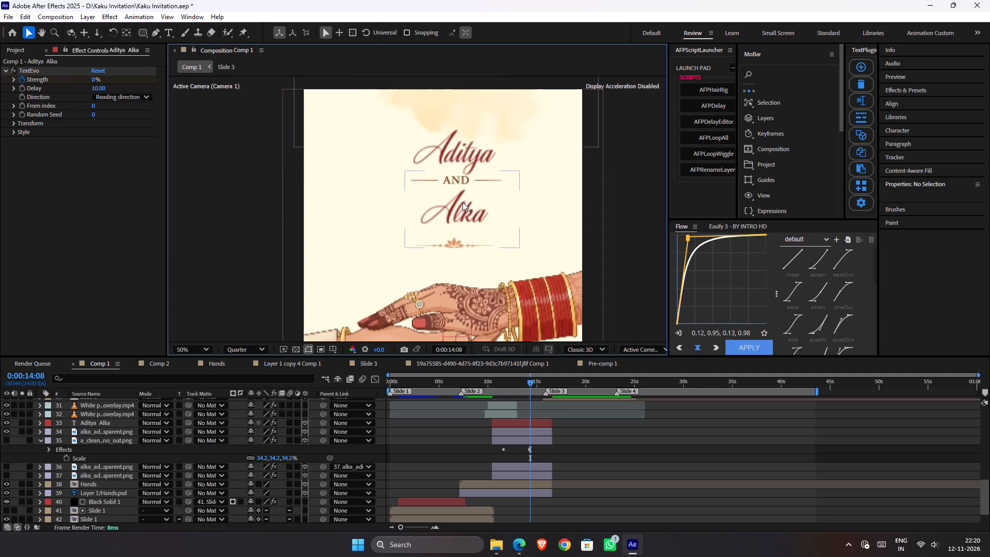
pyautogui.scroll(-1, 510, 172)
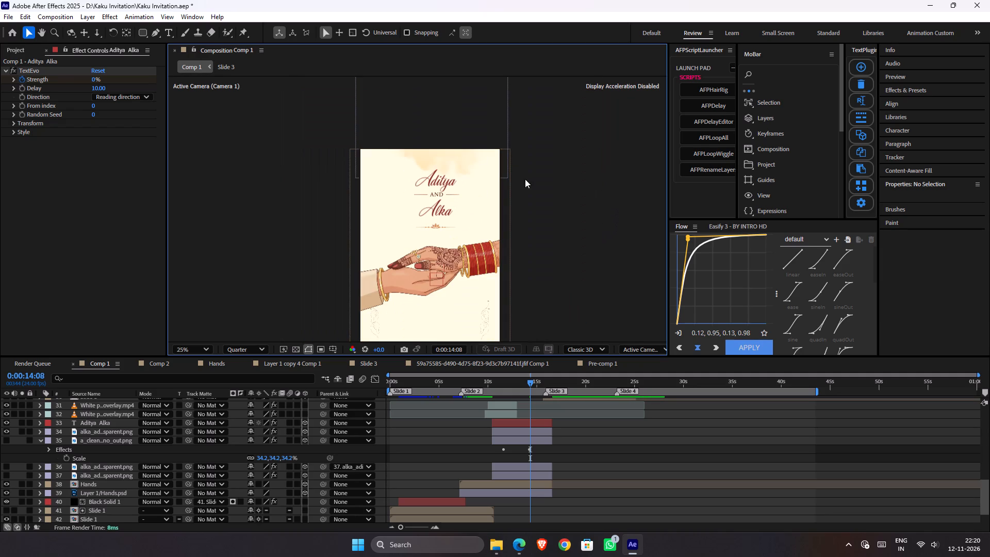
pyautogui.scroll(1, 431, 177)
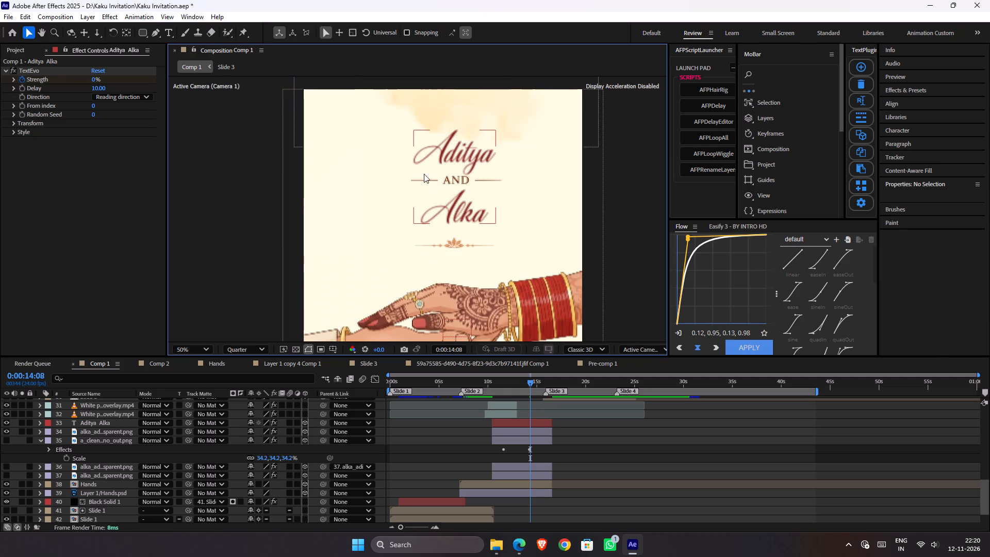
pyautogui.doubleClick(423, 163)
pyautogui.click(420, 155)
pyautogui.click(411, 154)
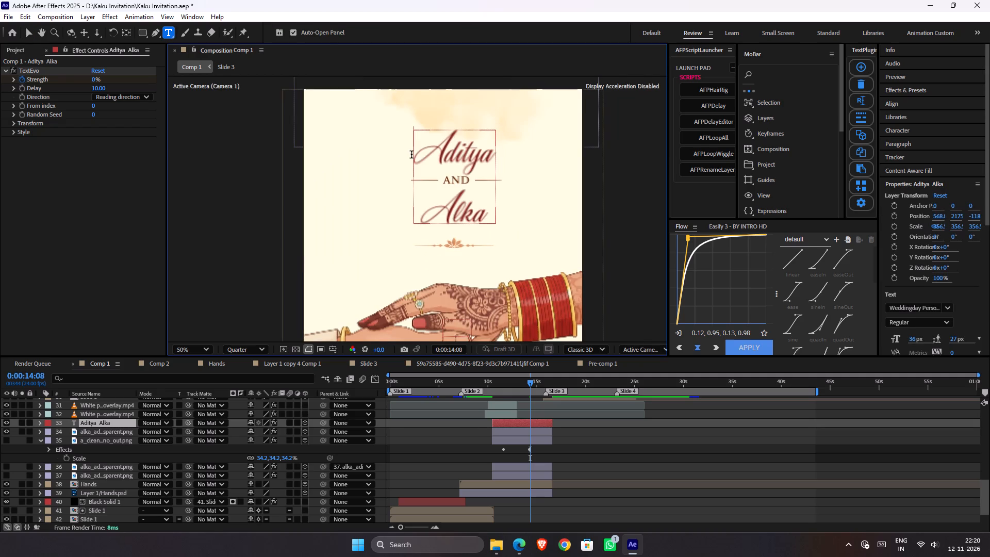
pyautogui.press('space')
pyautogui.press('Return')
pyautogui.press('v')
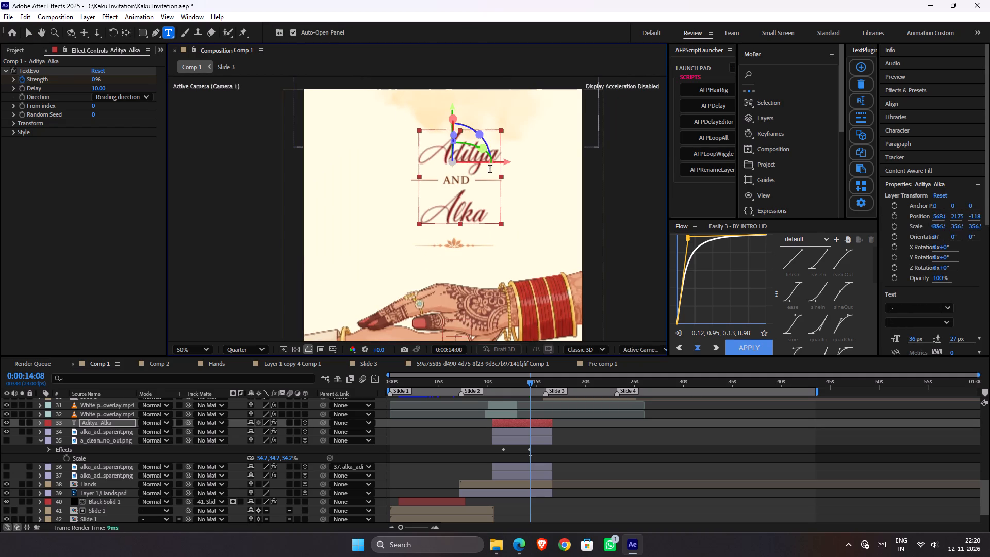
# Move the name text layer back left along X, to about X 554.
pyautogui.moveTo(503, 165); pyautogui.dragTo(497, 165)
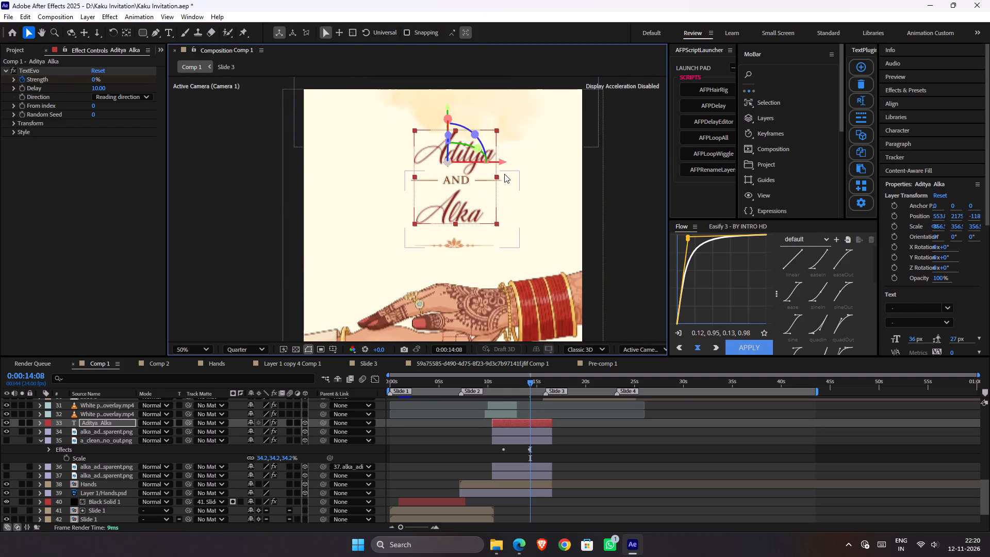
pyautogui.scroll(-1, 506, 175)
pyautogui.click(547, 188)
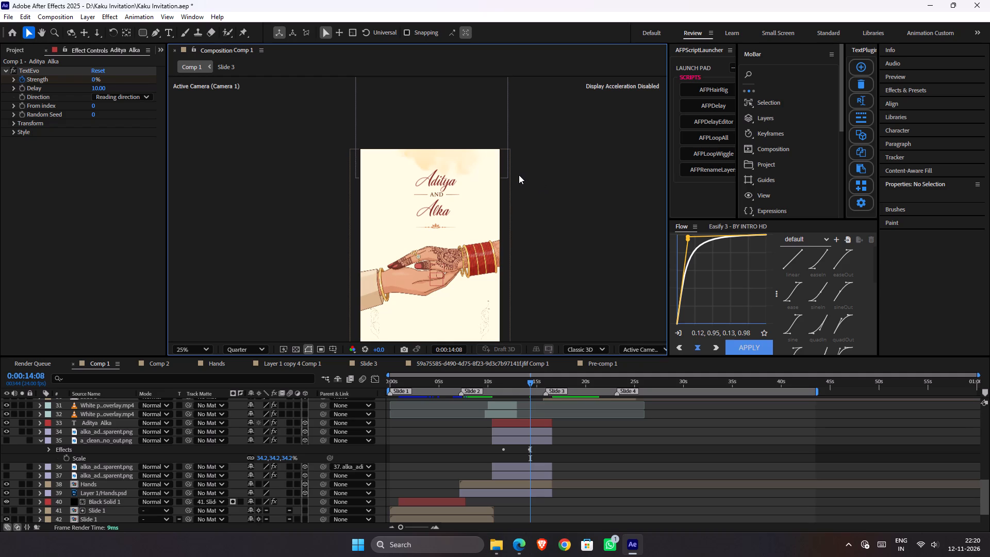
# Raise the name text layer slightly along Y so that "Aditya" sits farther above the AND divider.
pyautogui.scroll(1, 436, 184)
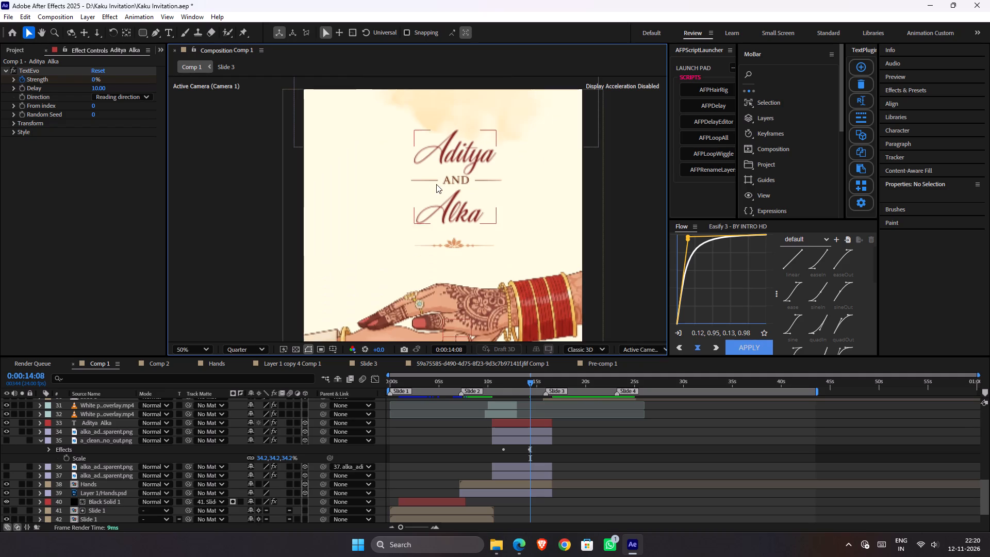
pyautogui.click(468, 151)
pyautogui.moveTo(448, 104); pyautogui.dragTo(448, 97)
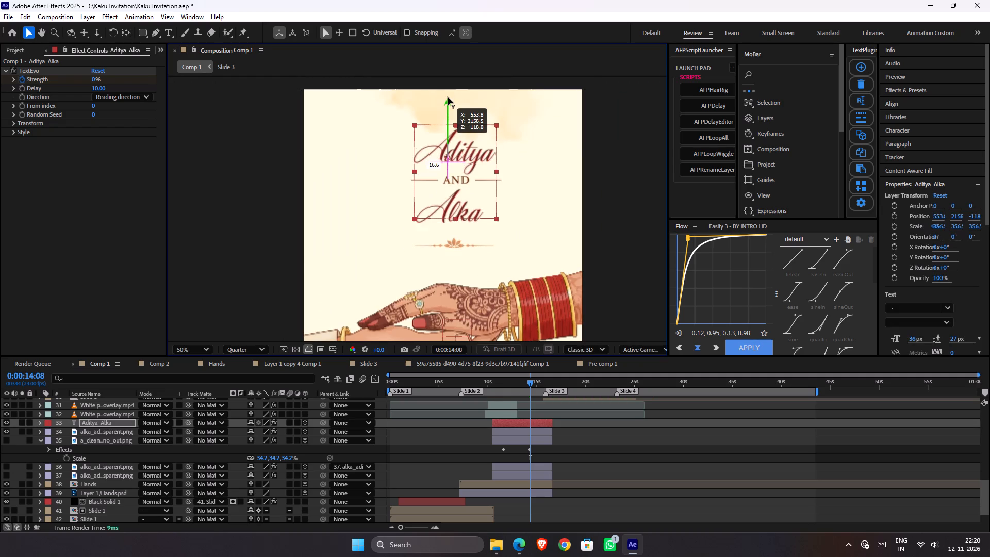
pyautogui.moveTo(448, 97); pyautogui.dragTo(449, 99)
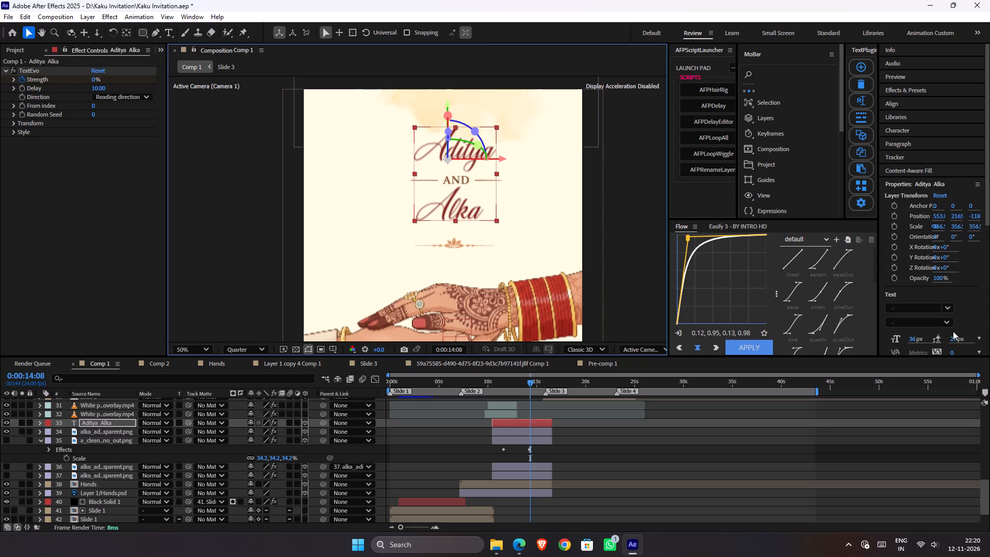
# Set the name text's leading to 30 px.
pyautogui.click(952, 337)
pyautogui.press('Up')
pyautogui.press('Up')
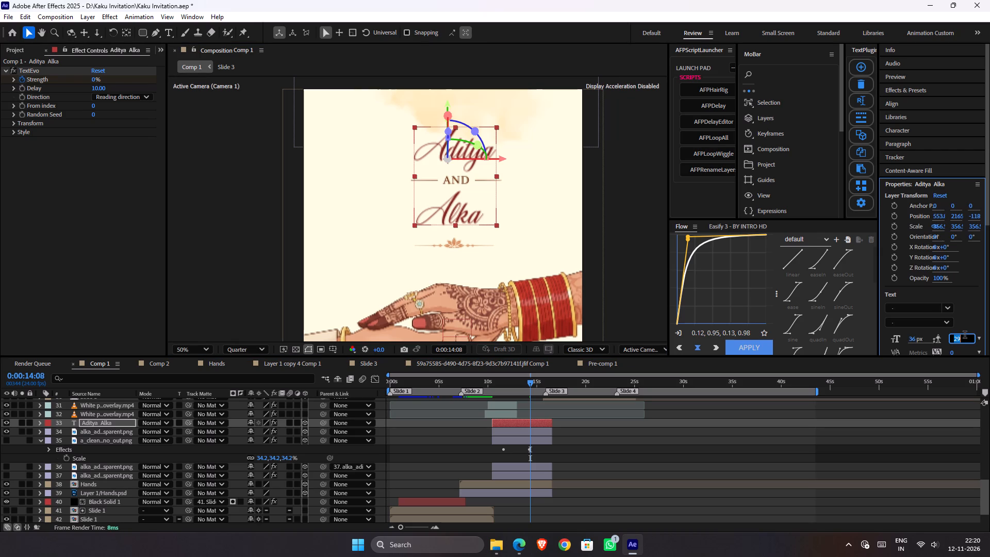
pyautogui.press('Up')
pyautogui.press('Return')
# Nudge the name text layer up to about Y 2157, balancing both names around the AND divider.
pyautogui.press('Up')
pyautogui.press('Up')
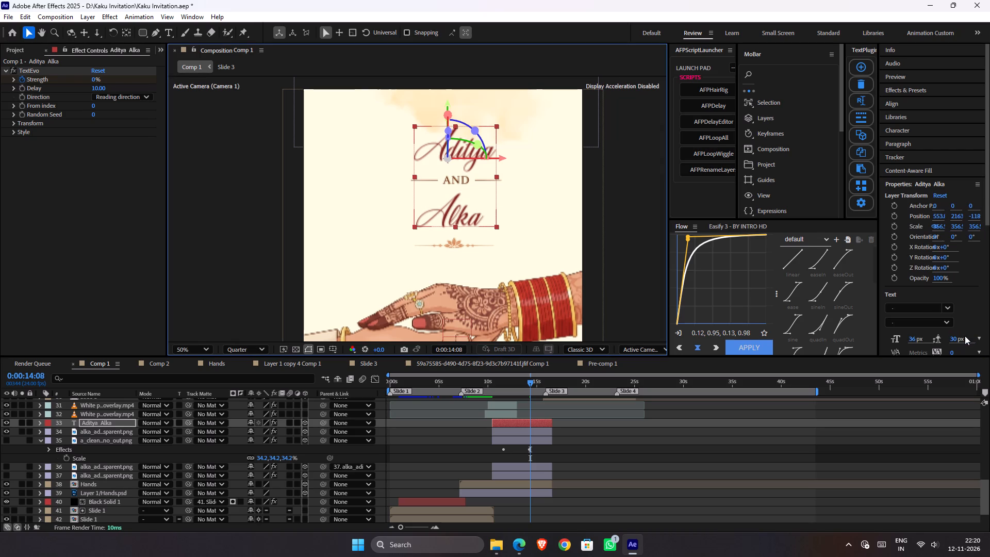
pyautogui.press('Up')
pyautogui.press('Up')
pyautogui.press('Up')
pyautogui.press('Up')
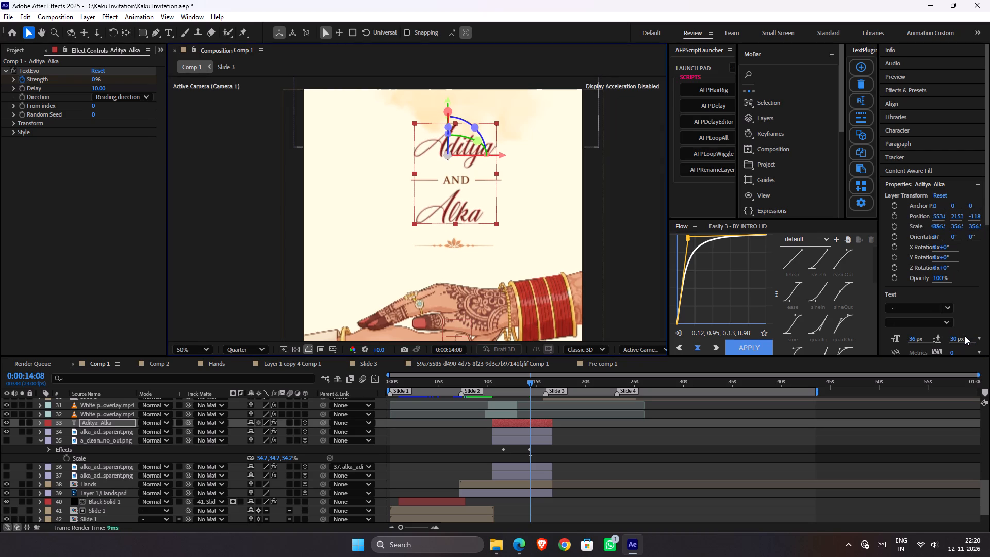
pyautogui.press('Down')
pyautogui.press('Down')
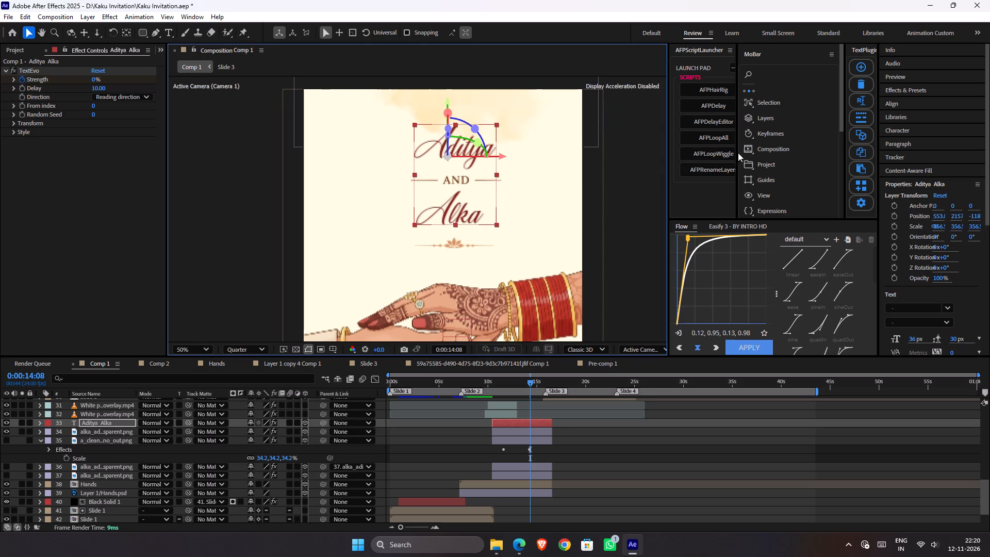
pyautogui.click(615, 276)
pyautogui.scroll(-1, 471, 220)
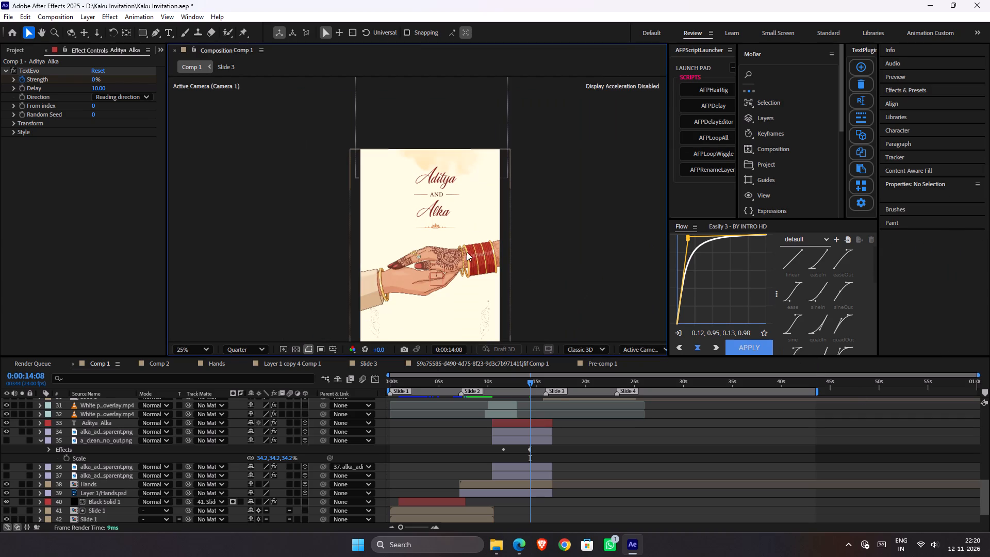
pyautogui.scroll(1, 434, 220)
# Save the project.
pyautogui.hotkey('ctrl', 's')
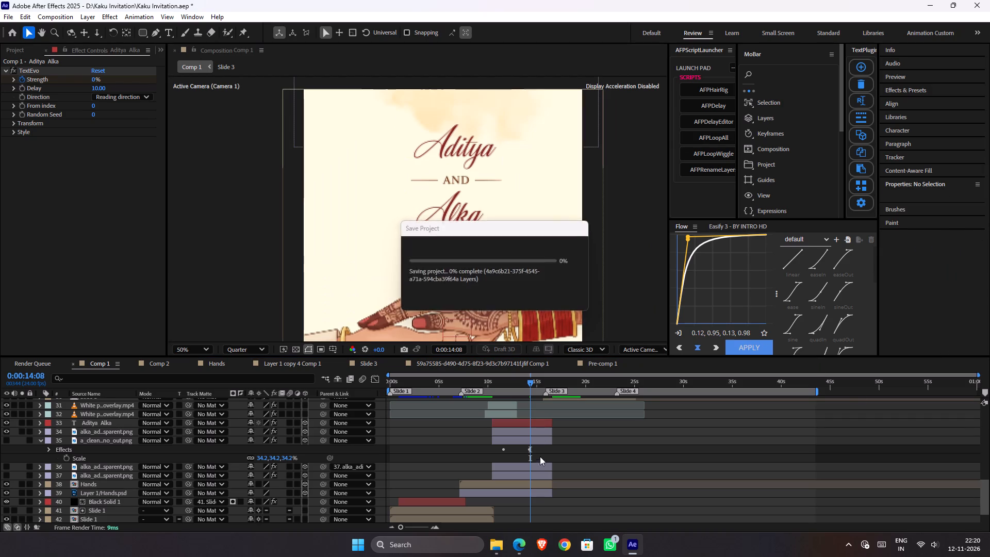
# Duplicate the masked alka_aditya title layer and delete Mask 1, around AND, from the upper copy.
pyautogui.click(510, 437)
pyautogui.click(514, 433)
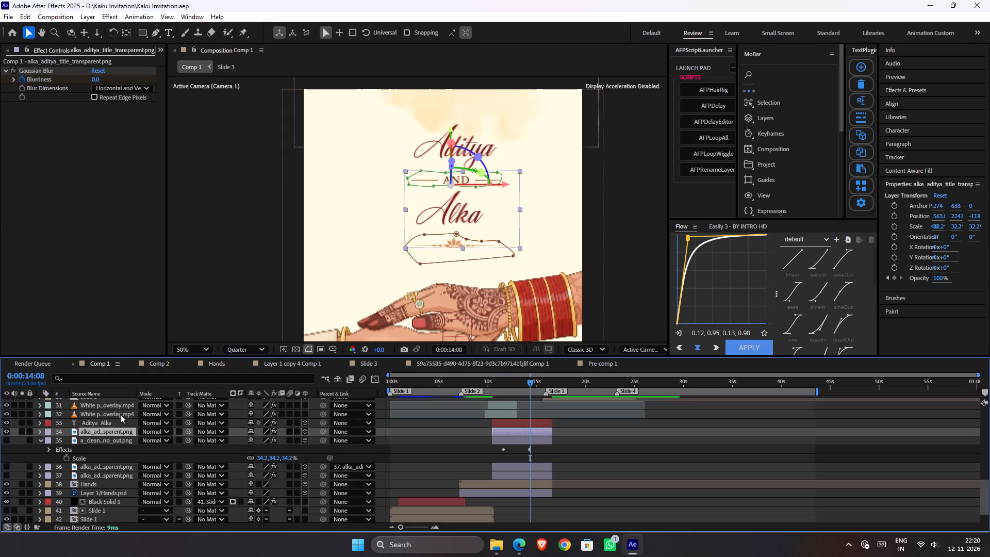
pyautogui.hotkey('ctrl', 'd')
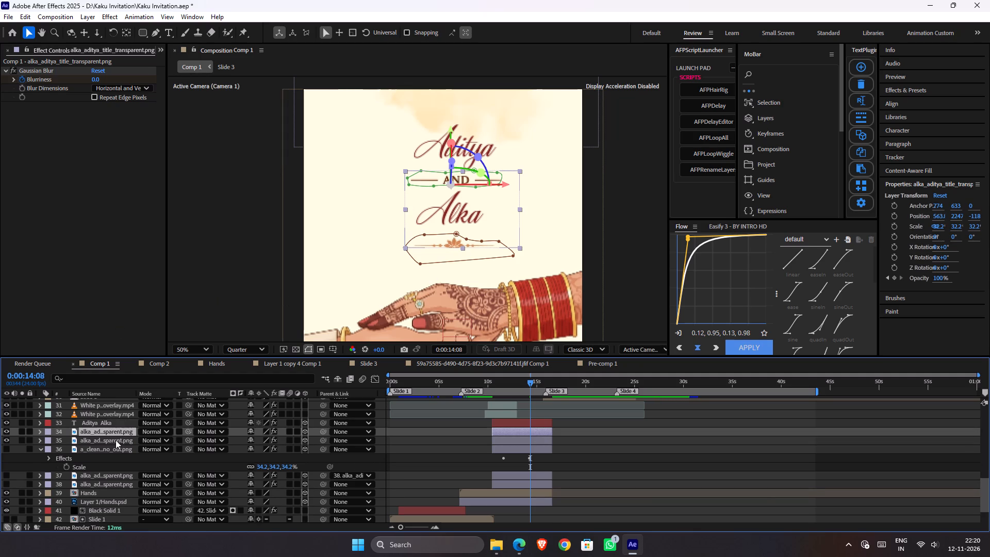
pyautogui.press('m')
pyautogui.click(107, 439)
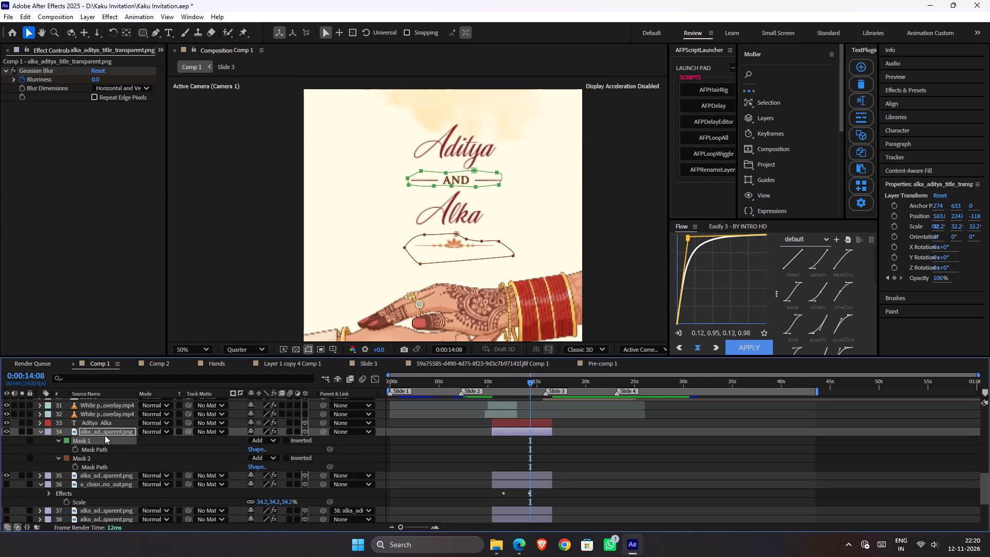
pyautogui.press('Delete')
# Delete Mask 2, around the lotus ornament, from the lower copy of the masked title layer.
pyautogui.click(93, 458)
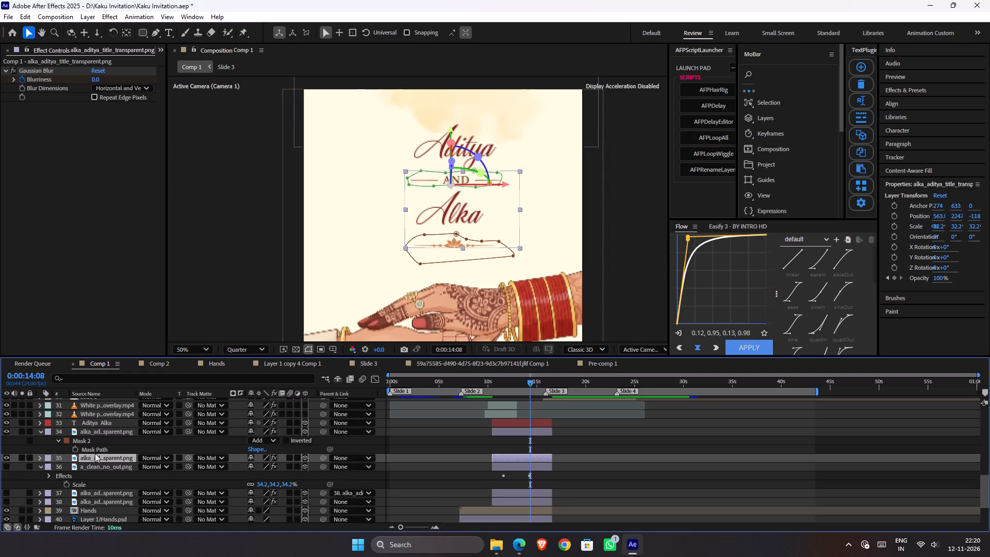
pyautogui.press('m')
pyautogui.click(88, 484)
pyautogui.press('Delete')
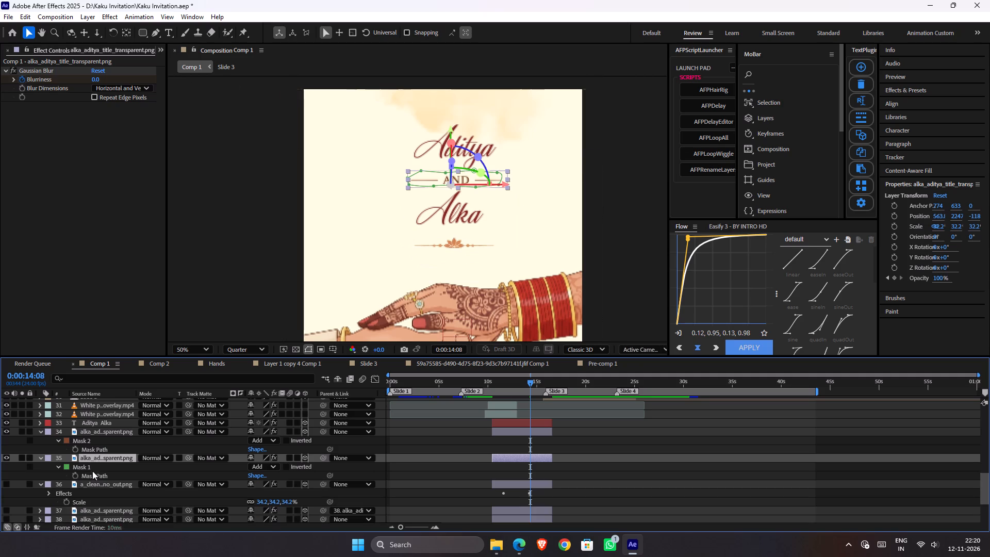
# Nudge the lotus ornament layer up so that it sits closer beneath "Alka".
pyautogui.click(105, 433)
pyautogui.press('Up')
pyautogui.press('Up')
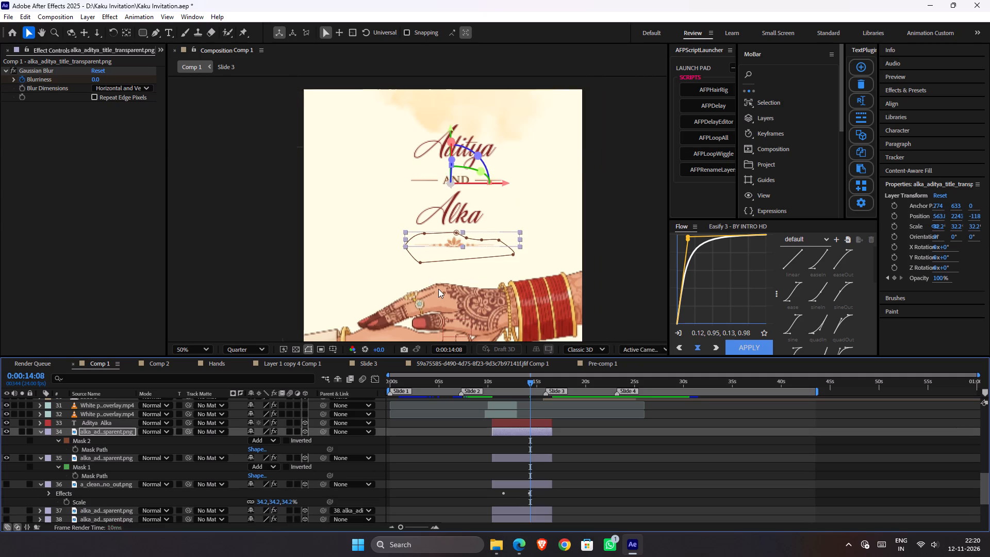
pyautogui.press('Up')
pyautogui.press('Up')
pyautogui.press('Up')
pyautogui.press('Up')
pyautogui.press('Up')
pyautogui.press('Up')
pyautogui.press('Up')
pyautogui.click(622, 460)
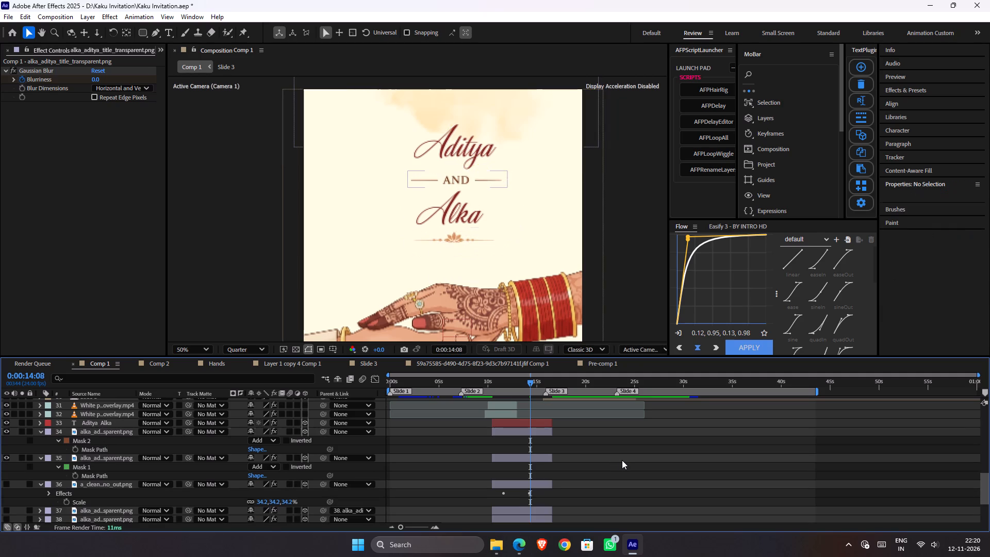
pyautogui.scroll(-1, 509, 247)
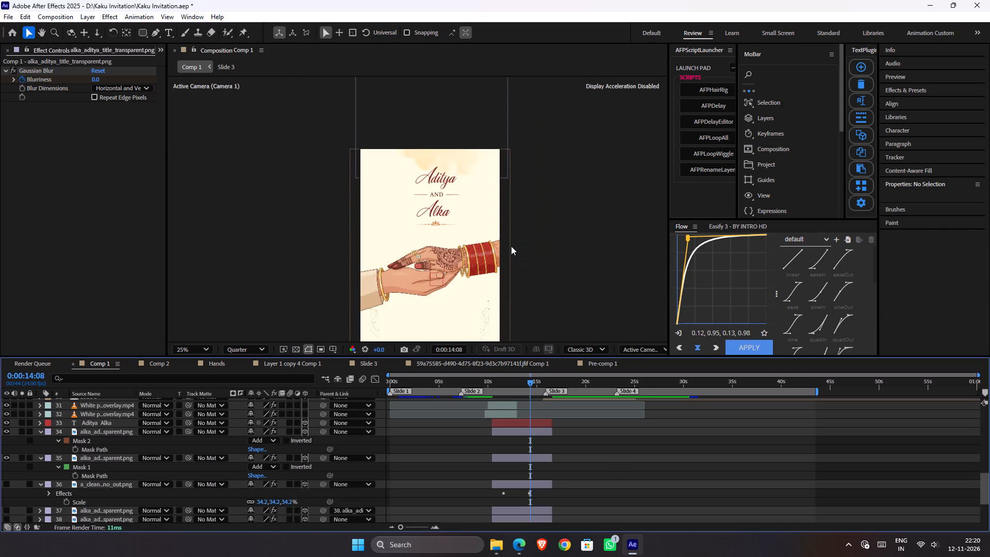
pyautogui.scroll(1, 443, 188)
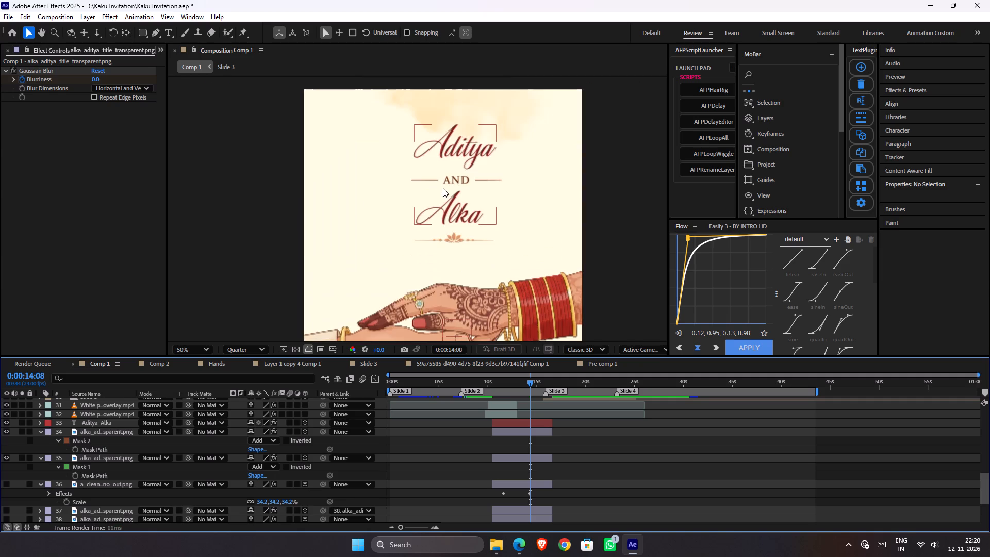
# Slightly increase the font size of only the word "Aditya" in the name text.
pyautogui.click(464, 142)
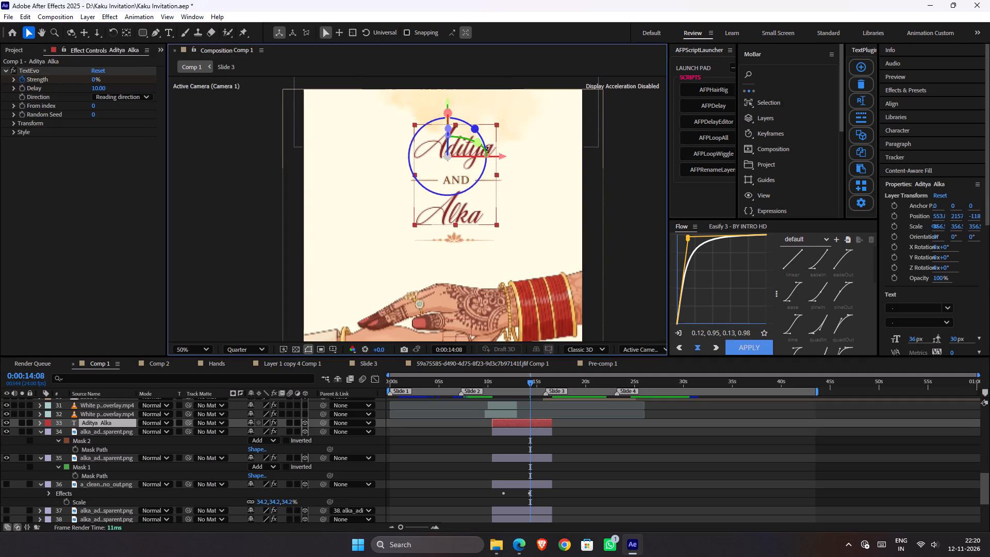
pyautogui.doubleClick(486, 149)
pyautogui.click(487, 142)
pyautogui.moveTo(499, 142); pyautogui.dragTo(417, 141)
pyautogui.click(910, 339)
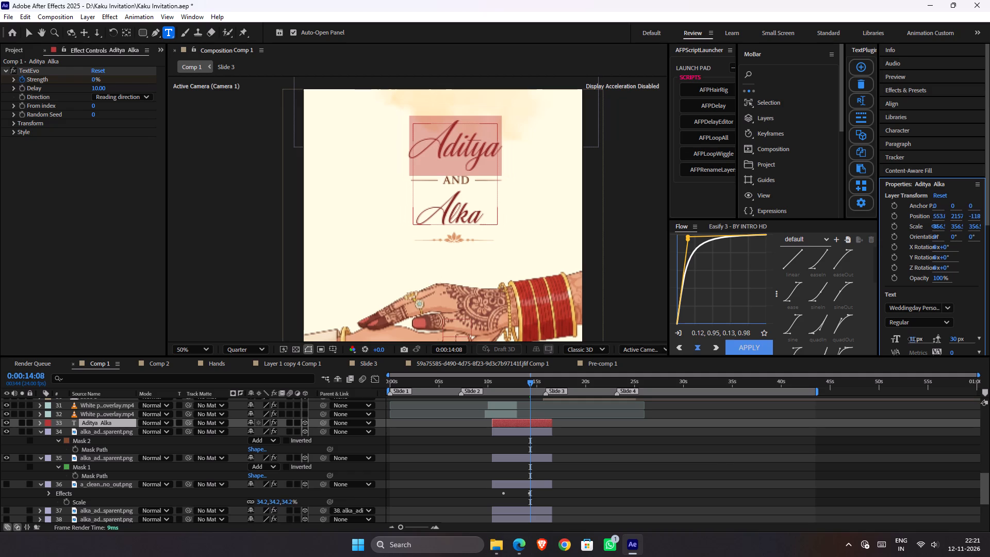
pyautogui.click(914, 337)
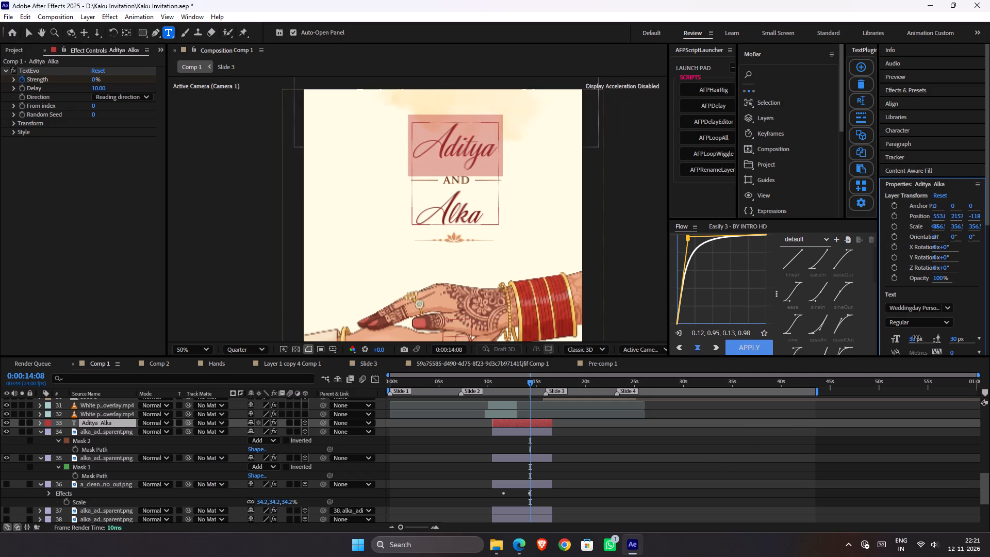
pyautogui.click(698, 462)
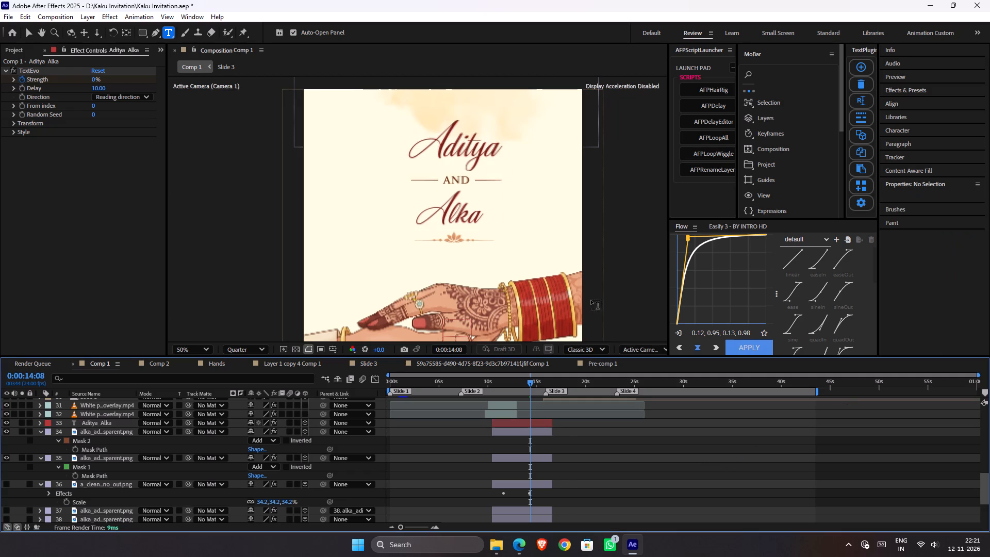
# Nudge the Aditya Alka text layer down slightly, to a Y position of about 2165.
pyautogui.scroll(-1, 551, 240)
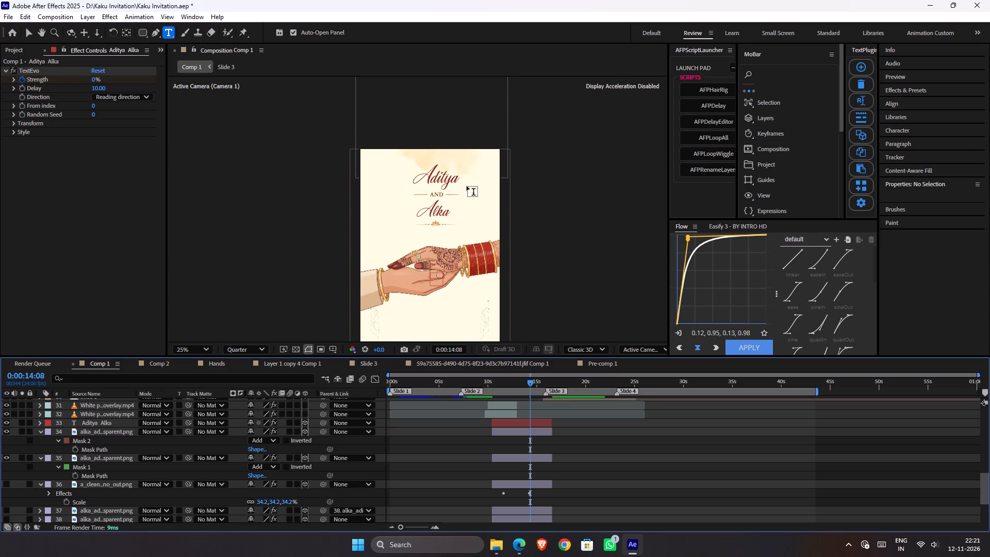
pyautogui.press('v')
pyautogui.click(449, 178)
pyautogui.press('Down')
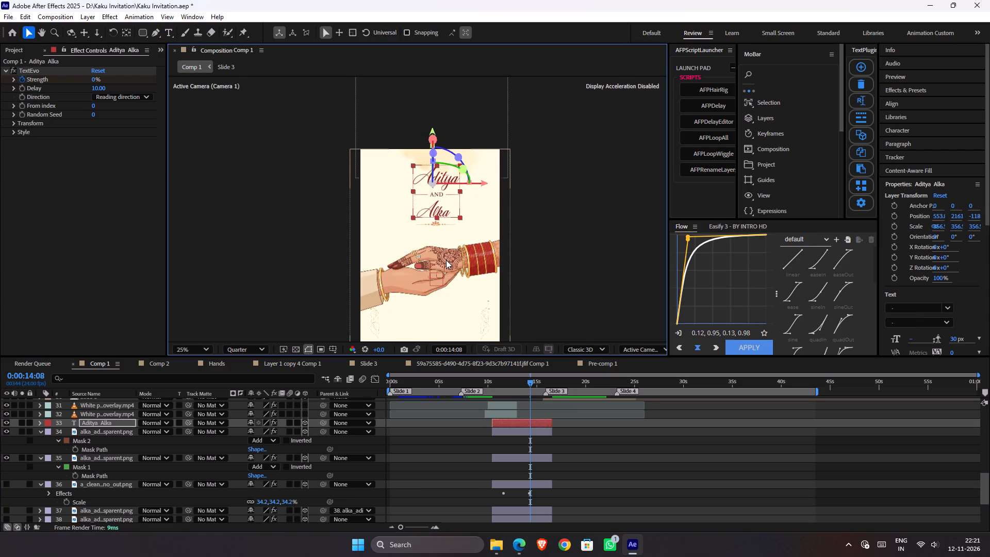
pyautogui.press('Down')
pyautogui.click(608, 248)
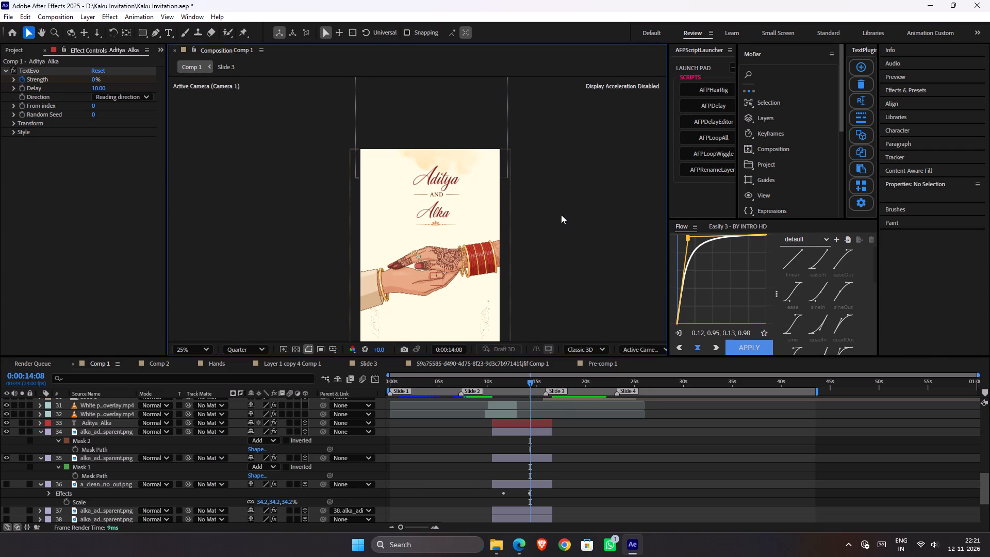
# Parent both masked alka_aditya ornament layers, the AND and the lotus, to the Aditya Alka text layer.
pyautogui.click(434, 176)
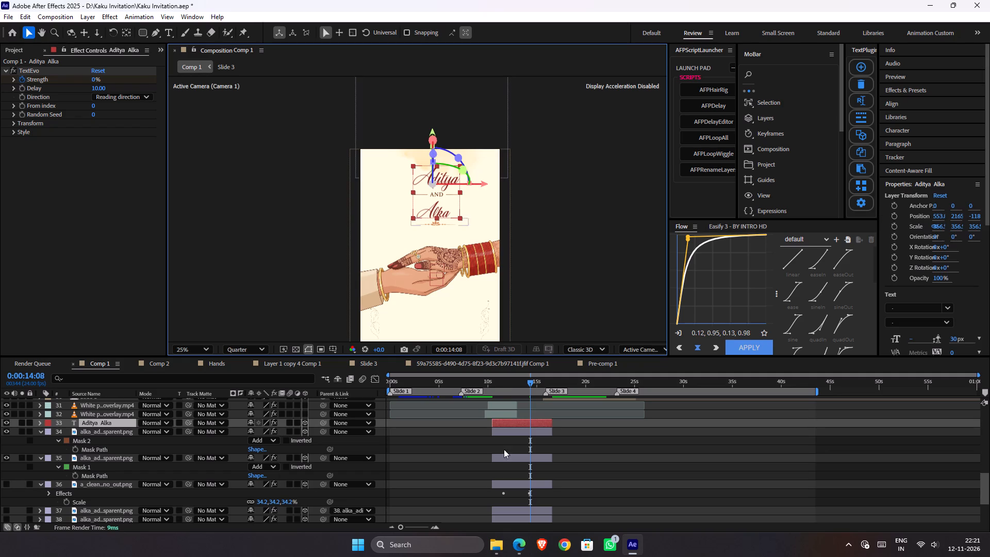
pyautogui.click(111, 457)
pyautogui.keyDown('shift'); pyautogui.click(113, 438); pyautogui.keyUp('shift')
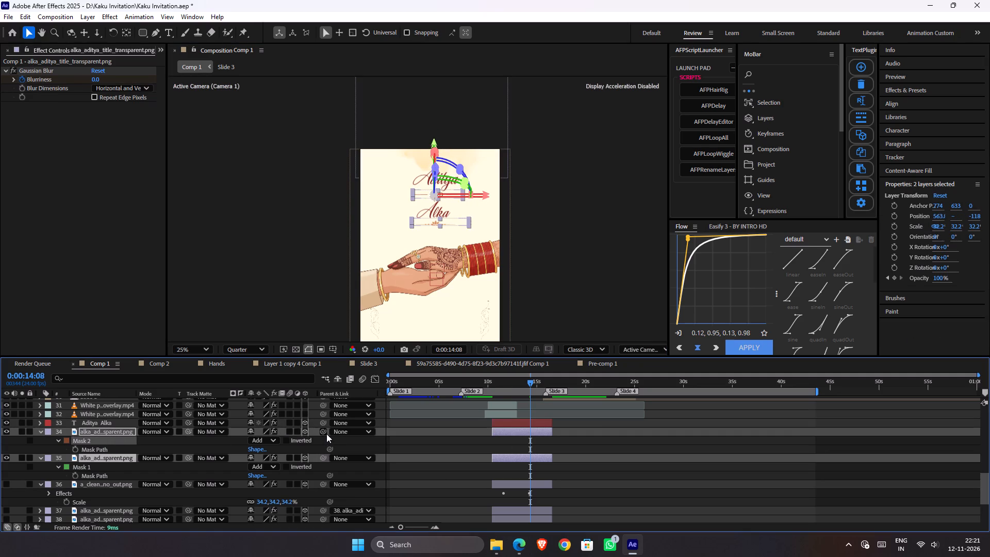
pyautogui.moveTo(324, 432); pyautogui.dragTo(315, 425)
pyautogui.click(592, 451)
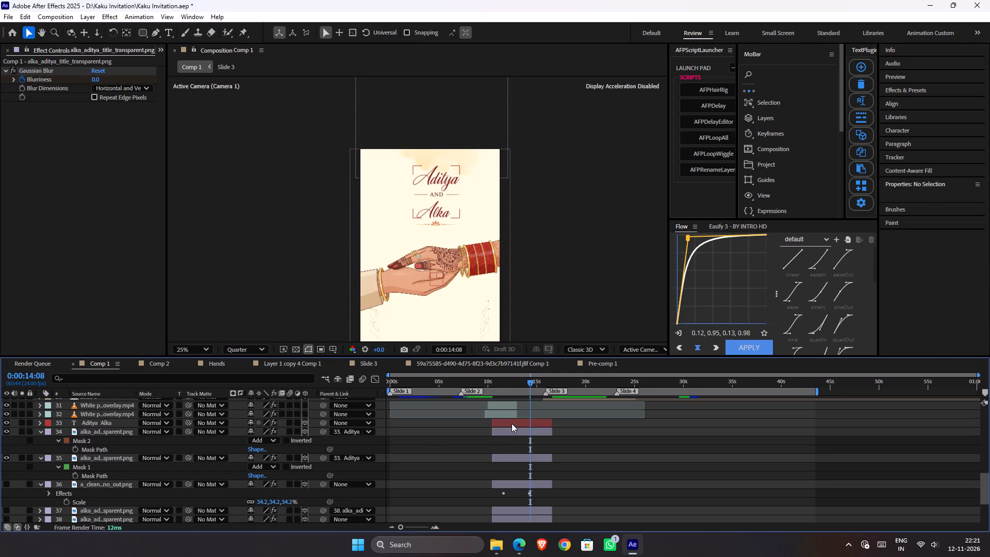
# Move the name title with its ornaments down to about Y 2214, closer to the hands, and preview its reveal from 0:10:07.
pyautogui.click(511, 423)
pyautogui.moveTo(432, 132); pyautogui.dragTo(433, 141)
pyautogui.moveTo(511, 386); pyautogui.dragTo(494, 386)
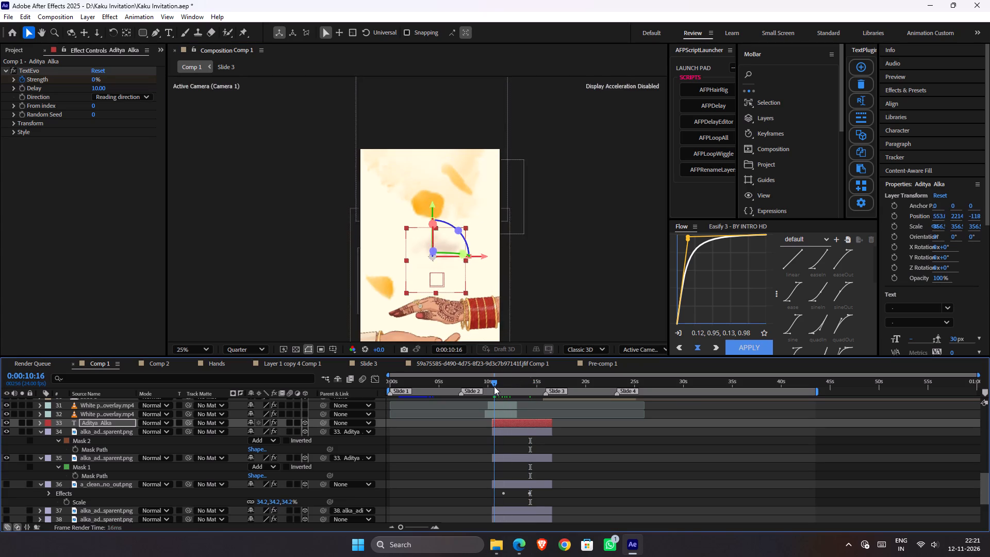
pyautogui.moveTo(494, 386); pyautogui.dragTo(490, 386)
pyautogui.press('space')
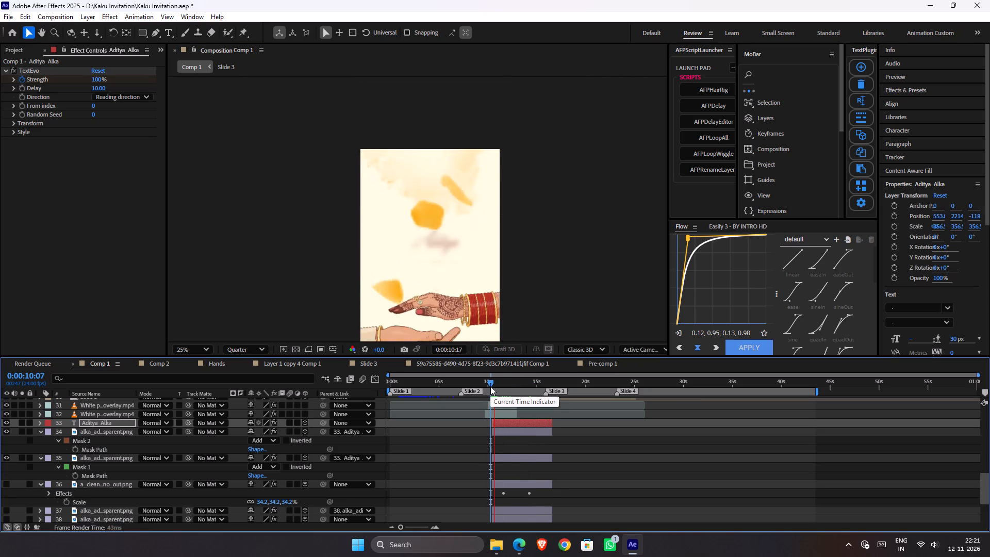
pyautogui.press('space')
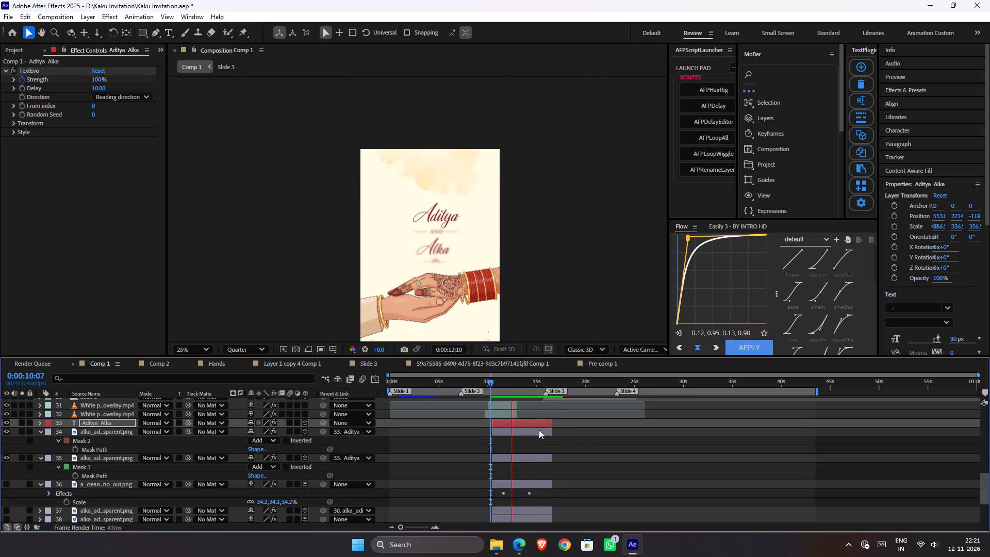
# Disable the TextEvo effect on the Aditya Alka text layer and save the project.
pyautogui.click(583, 437)
pyautogui.click(537, 419)
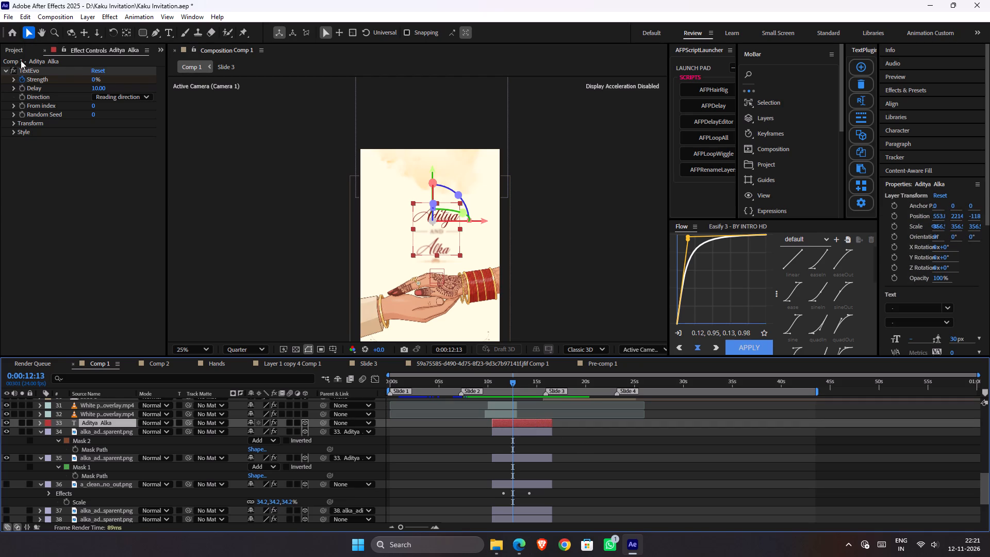
pyautogui.click(34, 72)
pyautogui.click(15, 69)
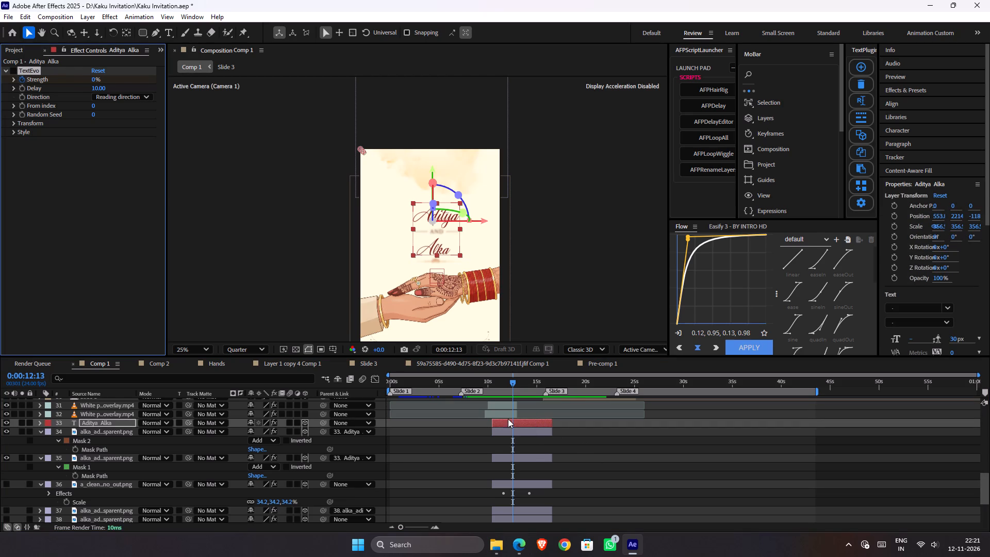
pyautogui.hotkey('ctrl', 's')
pyautogui.click(515, 435)
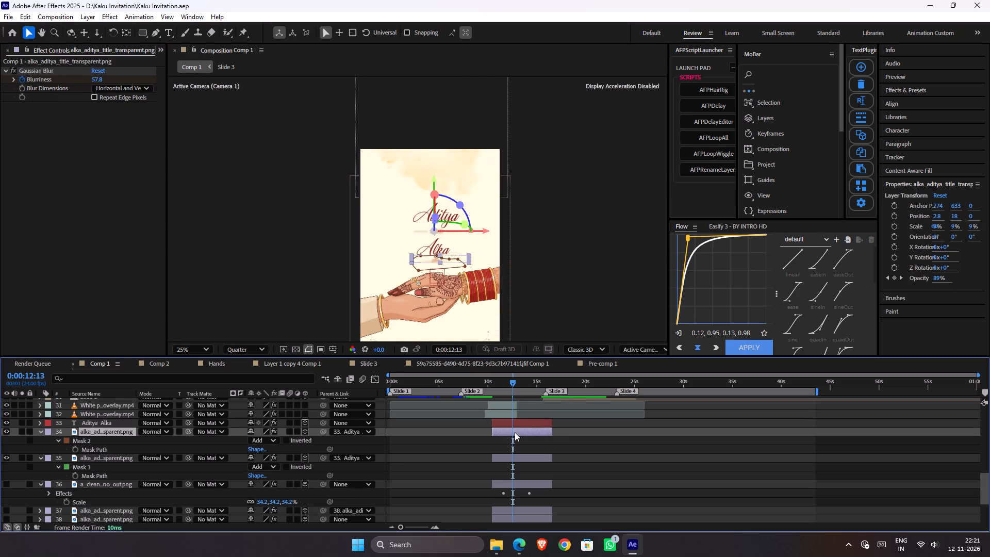
pyautogui.press('u')
pyautogui.moveTo(542, 448); pyautogui.dragTo(473, 460)
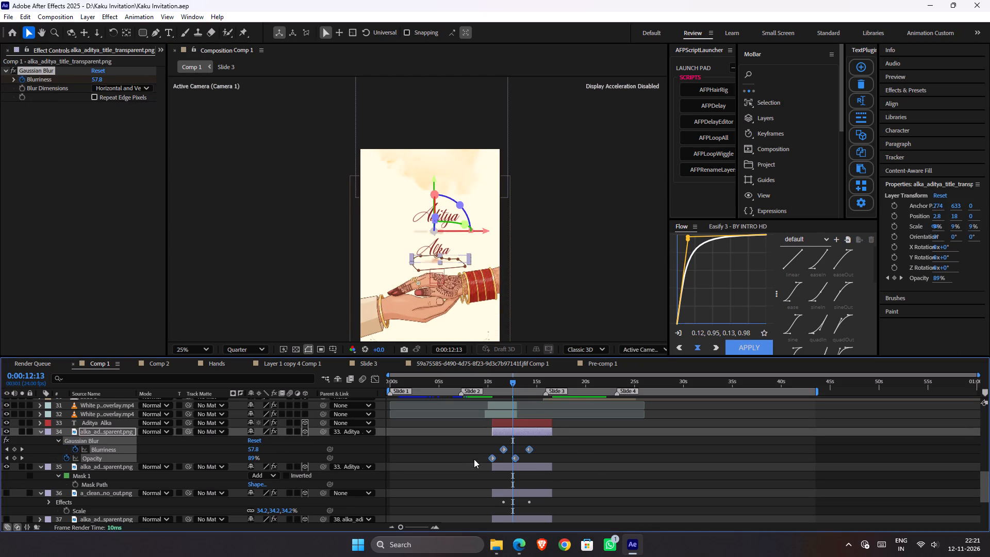
pyautogui.hotkey('ctrl', 'c')
pyautogui.click(497, 427)
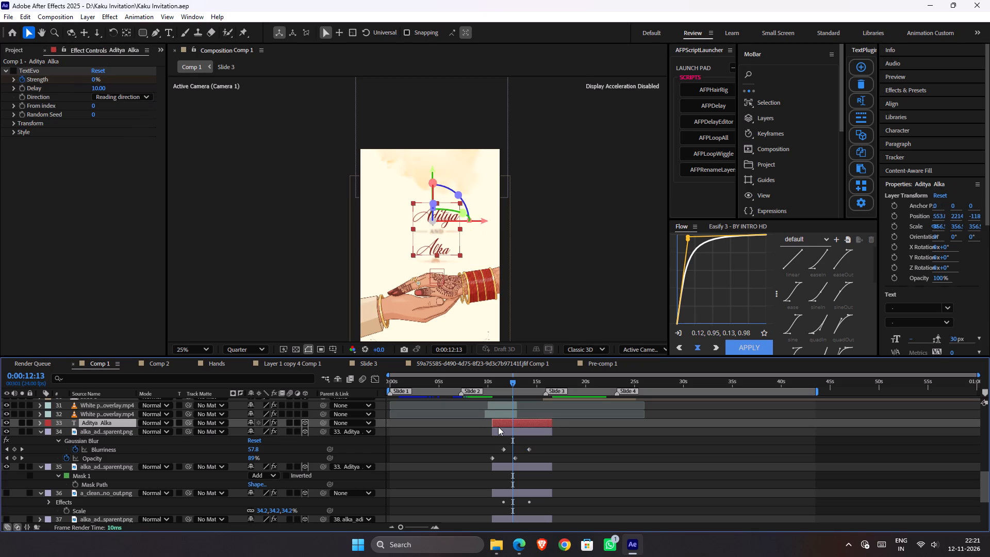
pyautogui.press('i')
pyautogui.hotkey('ctrl', 'v')
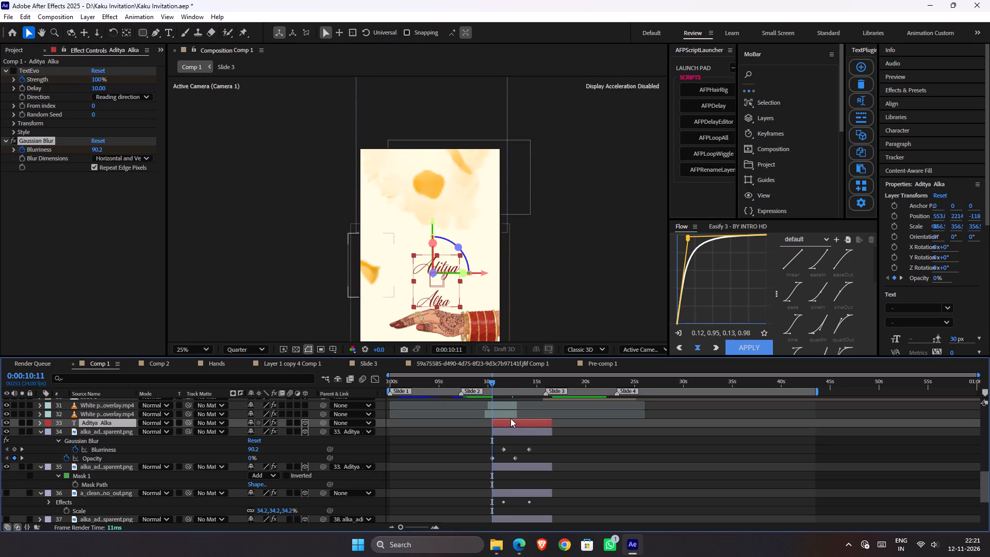
pyautogui.press('space')
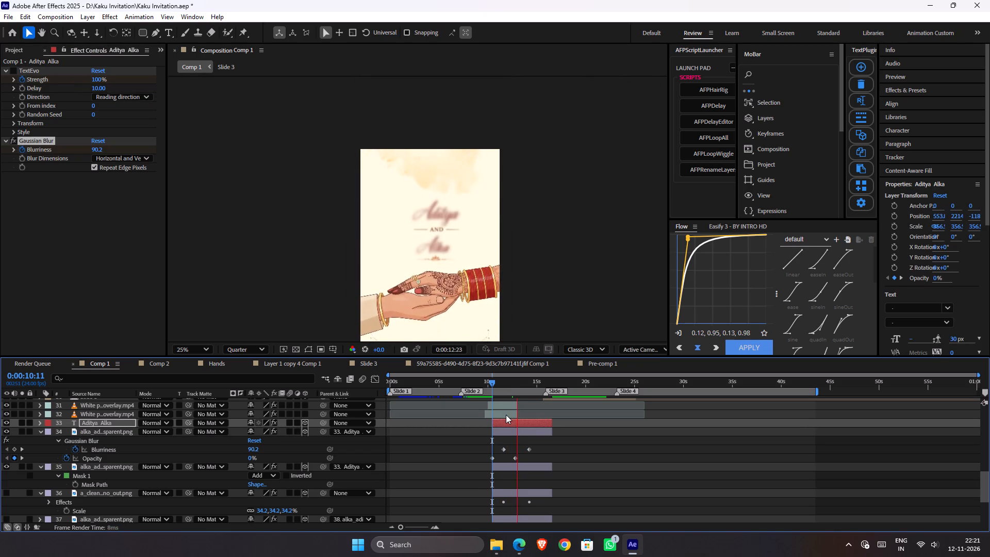
pyautogui.press('space')
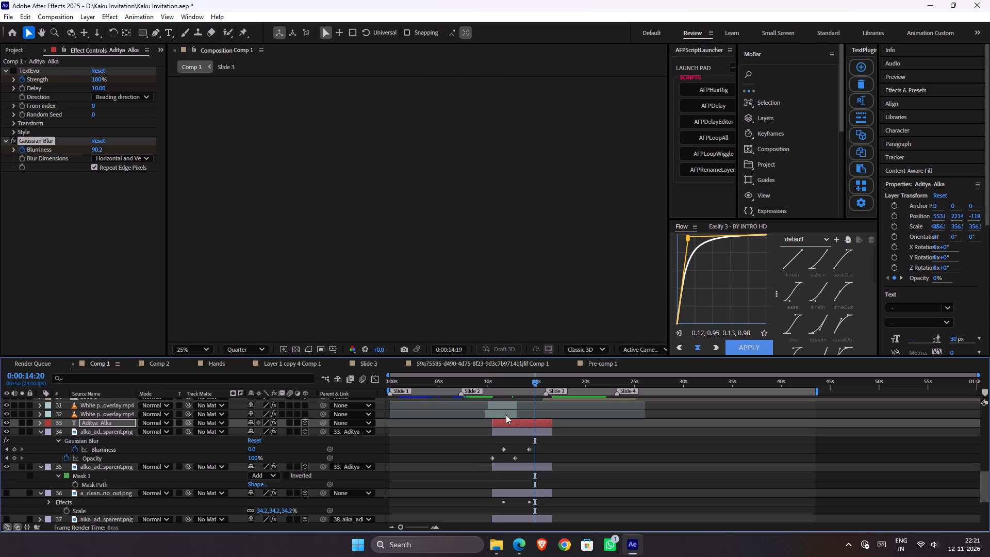
# Shift the text layer's two Blurriness keyframes earlier so the blur animation begins at the start of the layer.
pyautogui.press('u')
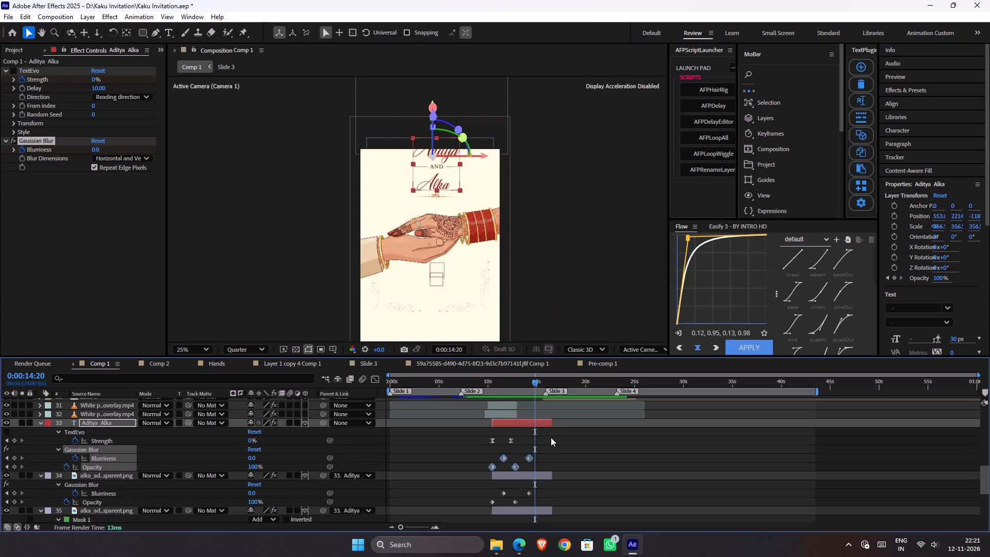
pyautogui.click(551, 437)
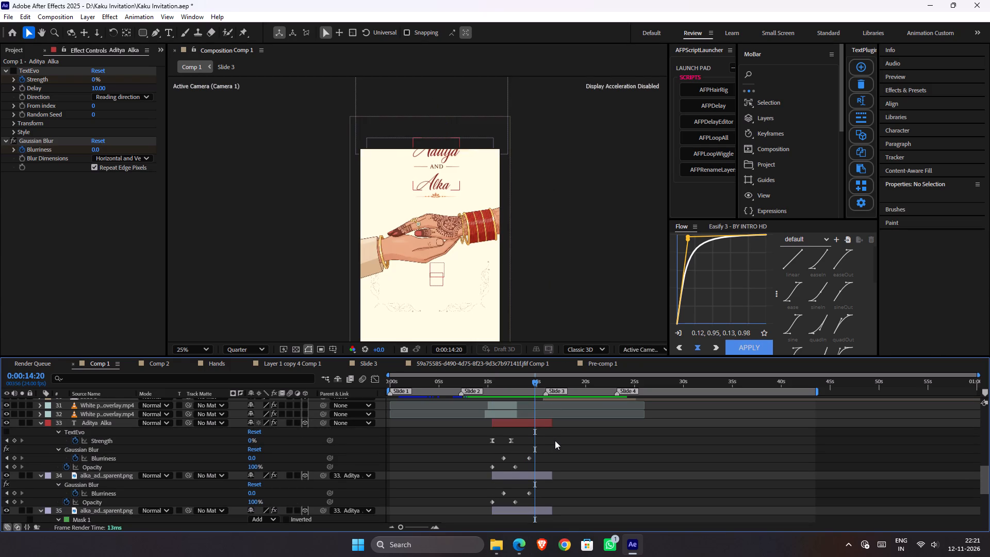
pyautogui.moveTo(535, 450); pyautogui.dragTo(530, 451)
pyautogui.moveTo(530, 451); pyautogui.dragTo(498, 457)
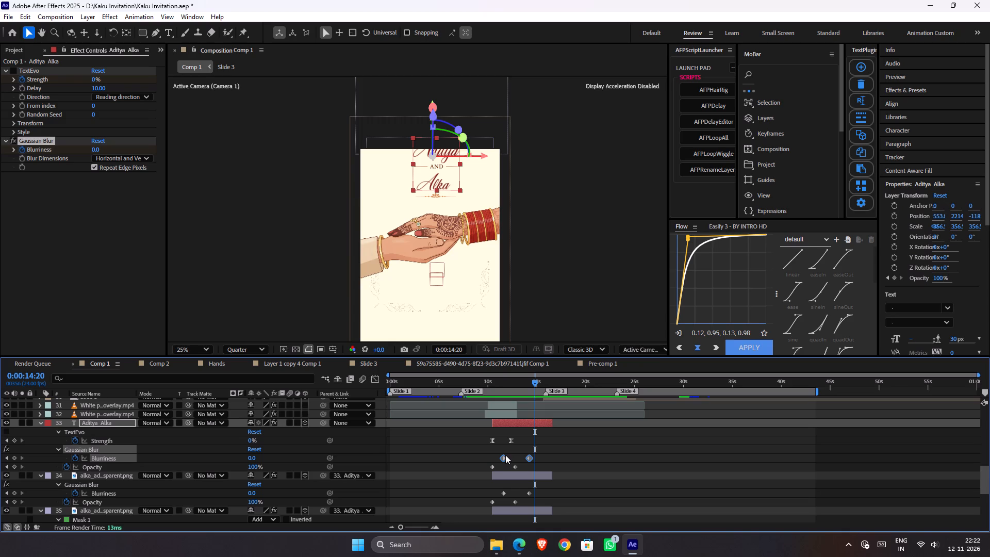
pyautogui.moveTo(505, 455); pyautogui.dragTo(495, 456)
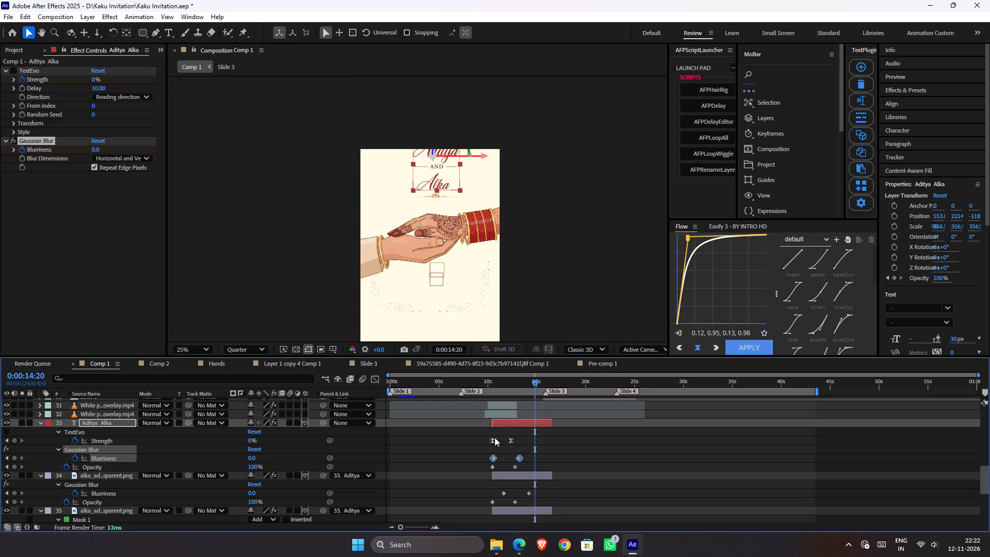
# Play back the name title's reveal from just before its start through to the Haldi slide.
pyautogui.click(494, 380)
pyautogui.press('space')
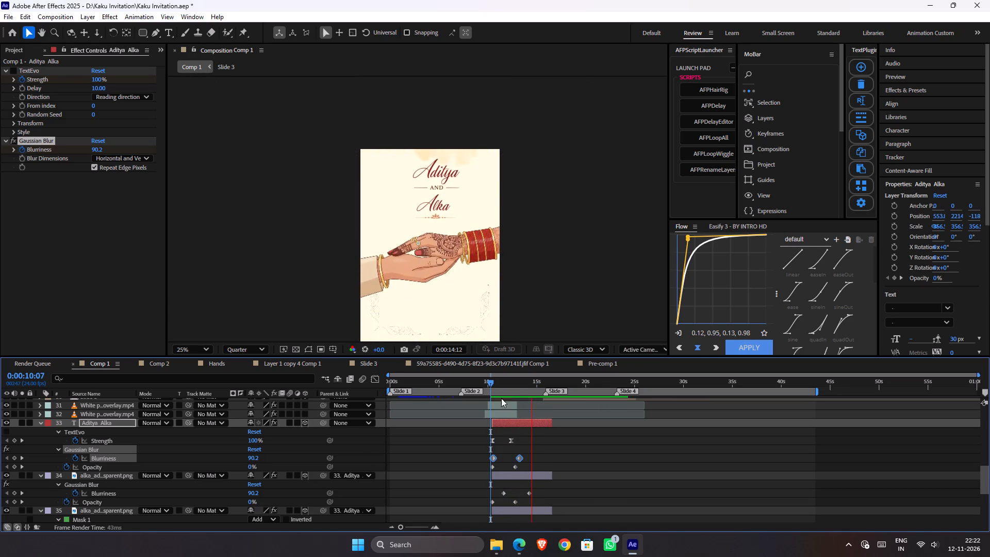
pyautogui.click(492, 381)
pyautogui.press('space')
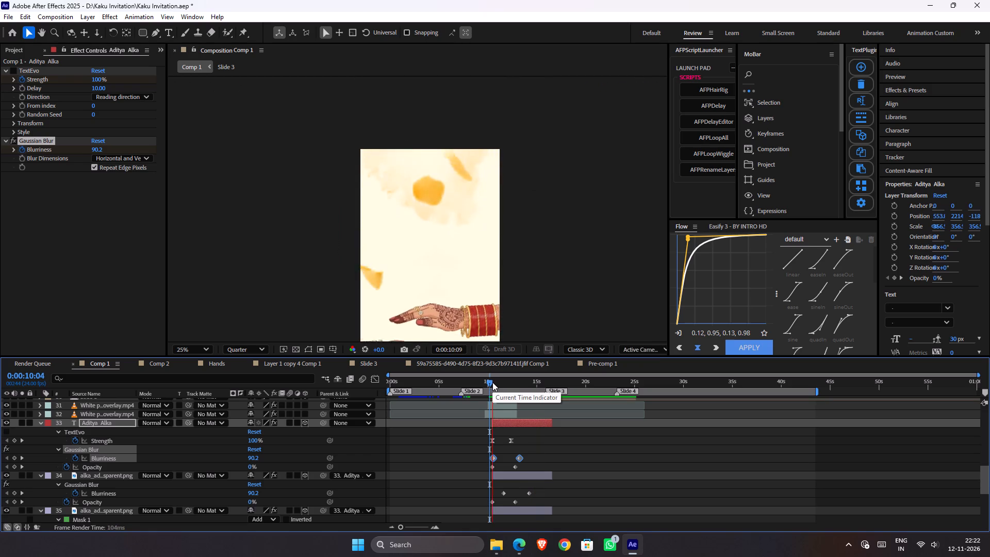
pyautogui.press('space')
pyautogui.press('space')
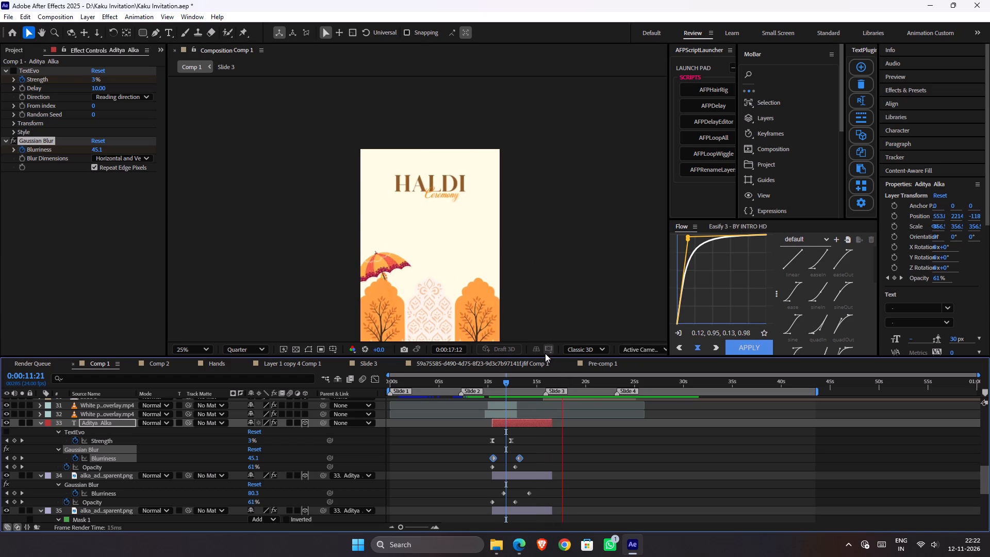
pyautogui.press('space')
# Extend the end of the work area to about 47 s, move the current time to 0:43:04, and save the project.
pyautogui.moveTo(818, 389); pyautogui.dragTo(852, 389)
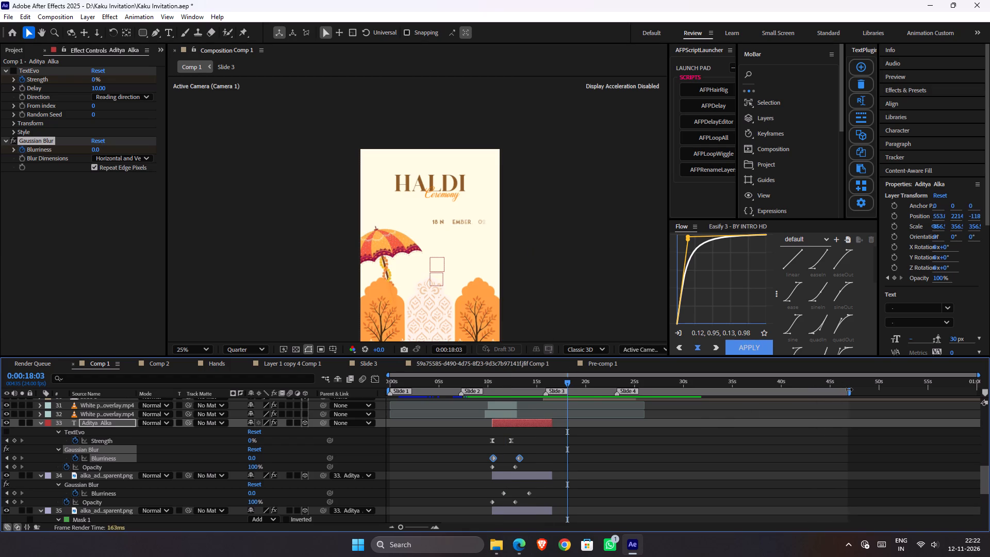
pyautogui.moveTo(852, 389); pyautogui.dragTo(855, 389)
pyautogui.moveTo(821, 384); pyautogui.dragTo(812, 384)
pyautogui.hotkey('ctrl', 's')
# Look through the layer stack down to the music layer and examine where it ends near 43 s.
pyautogui.scroll(5, 810, 423)
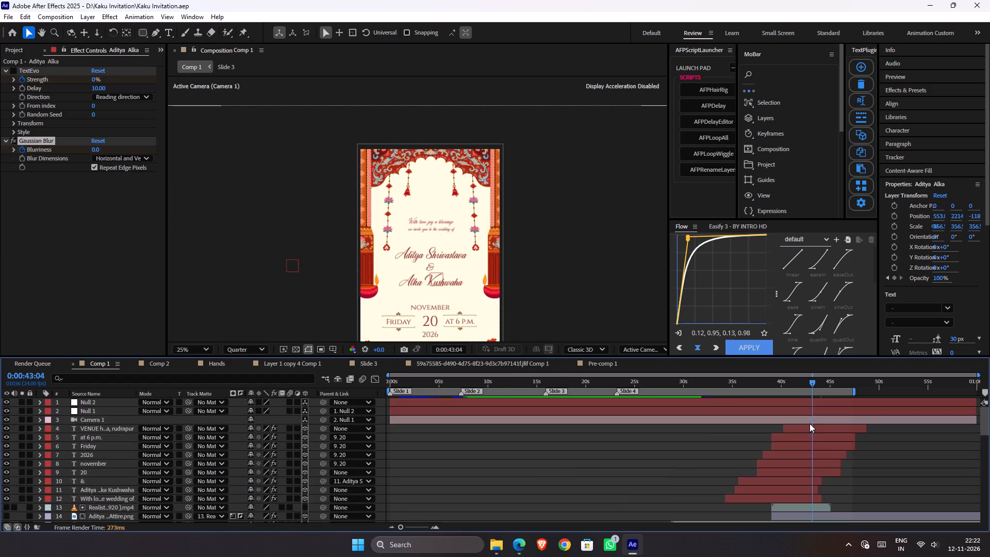
pyautogui.scroll(-9, 814, 430)
pyautogui.scroll(1, 821, 443)
pyautogui.scroll(-4, 822, 443)
pyautogui.scroll(1, 822, 443)
pyautogui.scroll(-3, 818, 445)
pyautogui.scroll(2, 819, 446)
pyautogui.scroll(-4, 819, 446)
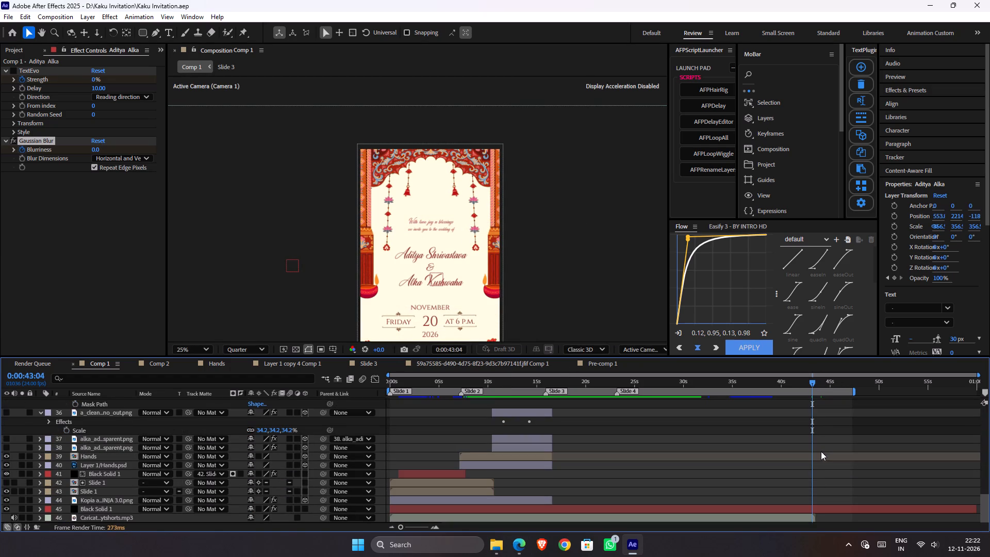
pyautogui.keyDown('alt'); pyautogui.scroll(3, 812, 525); pyautogui.keyUp('alt')
pyautogui.scroll(-2, 809, 487)
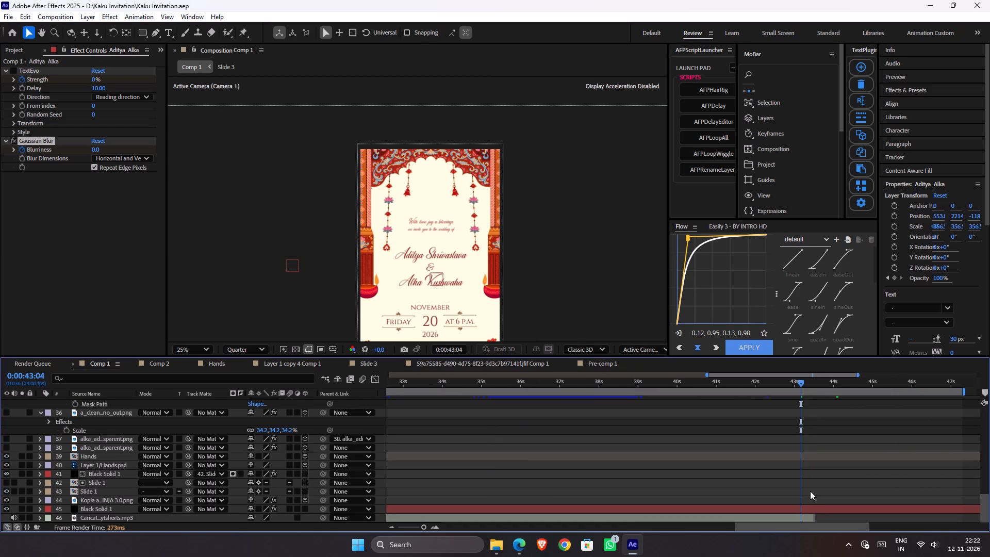
pyautogui.scroll(-1, 810, 491)
pyautogui.hotkey('ctrl', 's')
pyautogui.scroll(1, 801, 466)
pyautogui.scroll(-6, 801, 467)
# Play back the closing wedding slide from about 0:41:11 to check how the music ends.
pyautogui.press('space')
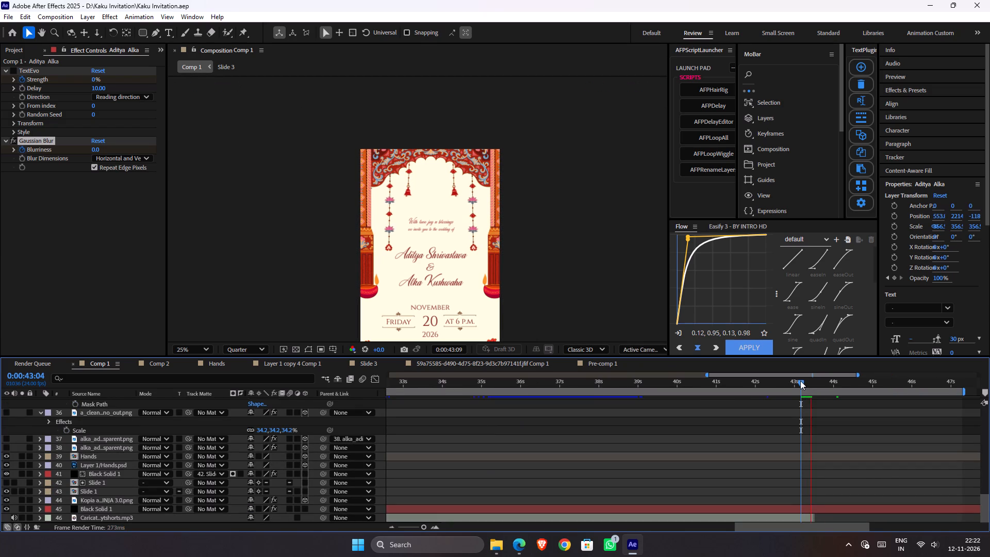
pyautogui.moveTo(800, 381); pyautogui.dragTo(733, 383)
pyautogui.press('space')
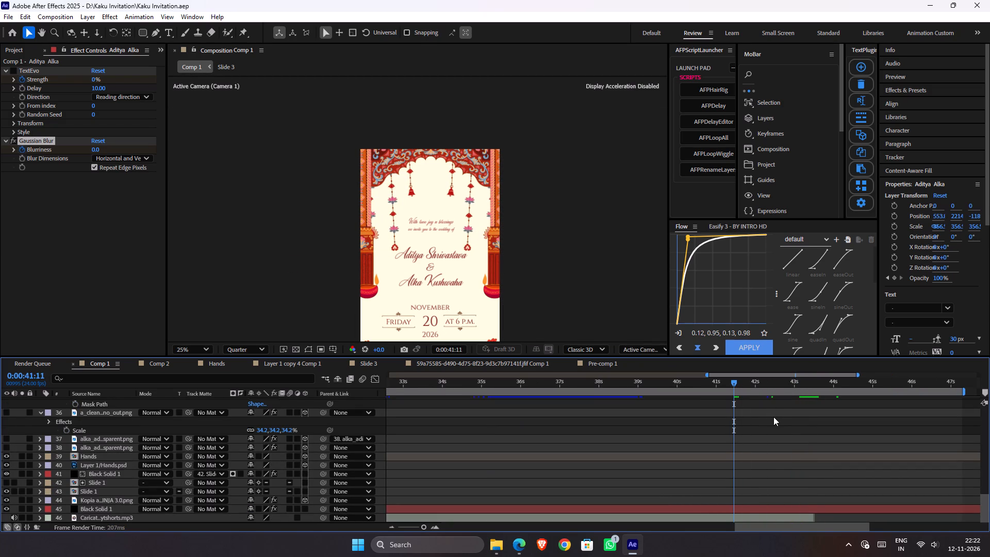
pyautogui.scroll(-1, 774, 419)
pyautogui.scroll(2, 774, 420)
pyautogui.scroll(-3, 774, 420)
pyautogui.press('space')
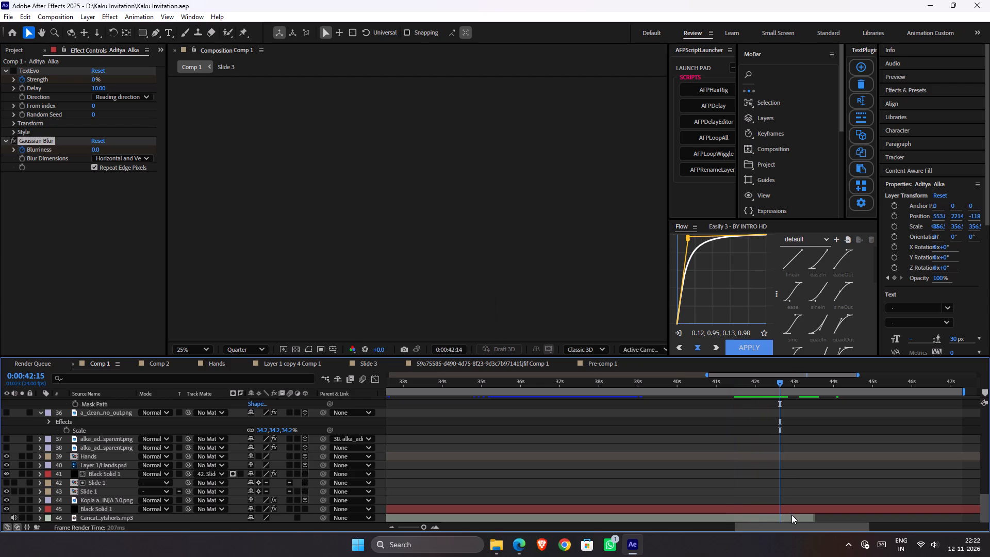
# Reveal the music layer's audio waveform and trim the layer's end slightly earlier, to where the waveform stops just after 43 s.
pyautogui.click(791, 515)
pyautogui.press('l')
pyautogui.press('l')
pyautogui.scroll(-4, 784, 461)
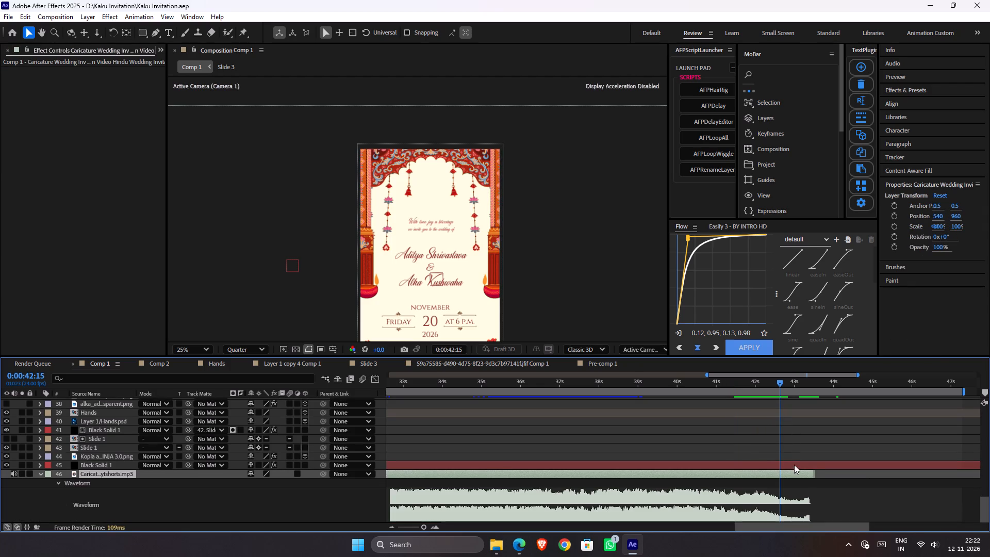
pyautogui.moveTo(815, 475); pyautogui.dragTo(808, 477)
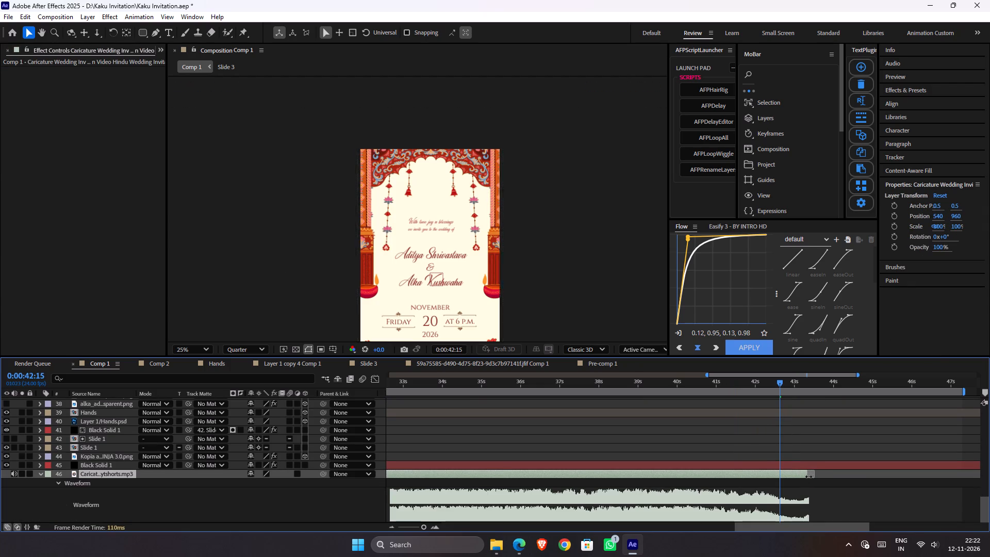
# Trim the music layer's end slightly earlier, to about 43.2 s, and play back the ending from 0:42:15.
pyautogui.moveTo(808, 477); pyautogui.dragTo(805, 477)
pyautogui.press('space')
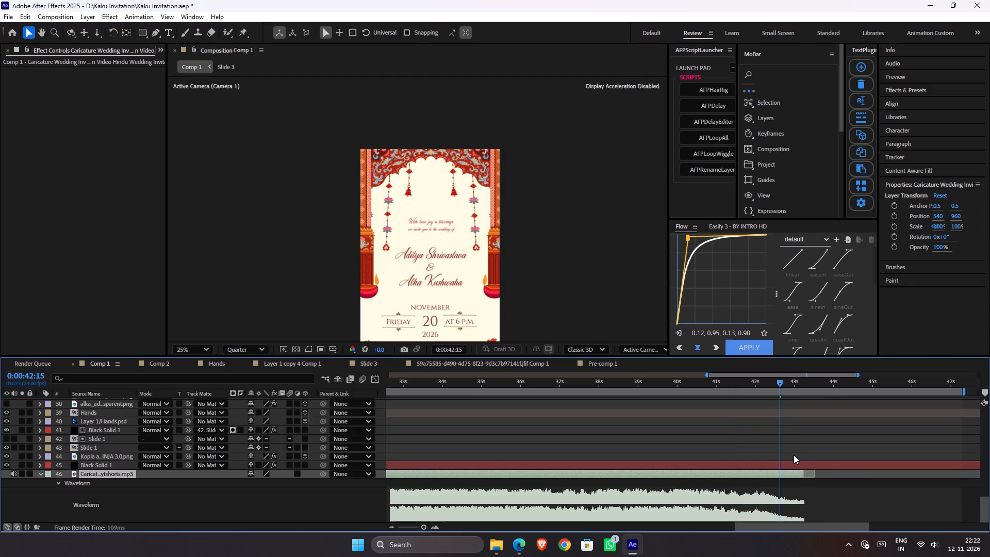
pyautogui.press('space')
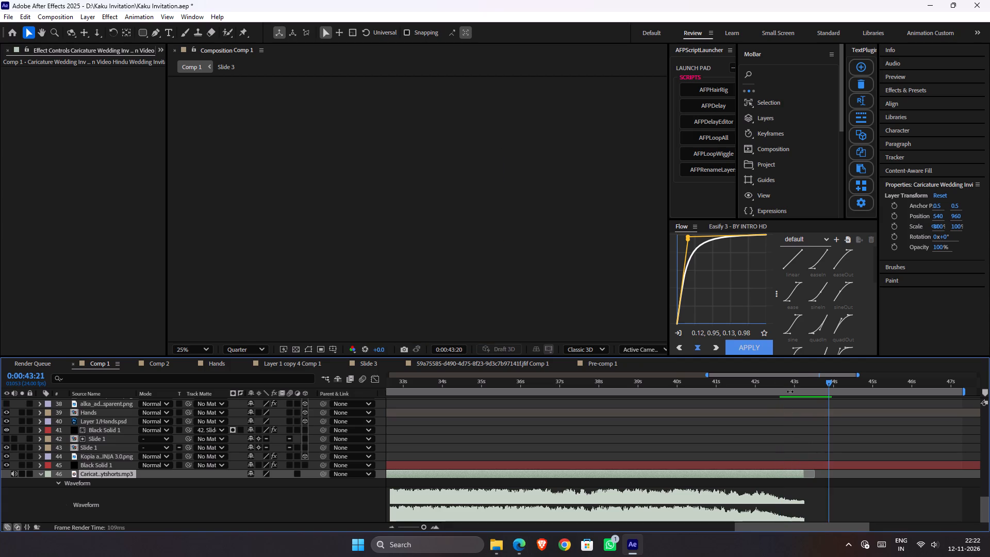
# Fade out the music by keyframing Audio Levels at 0:42:19 and at the layer's end with -15 dB, and save the project.
pyautogui.moveTo(793, 387); pyautogui.dragTo(786, 388)
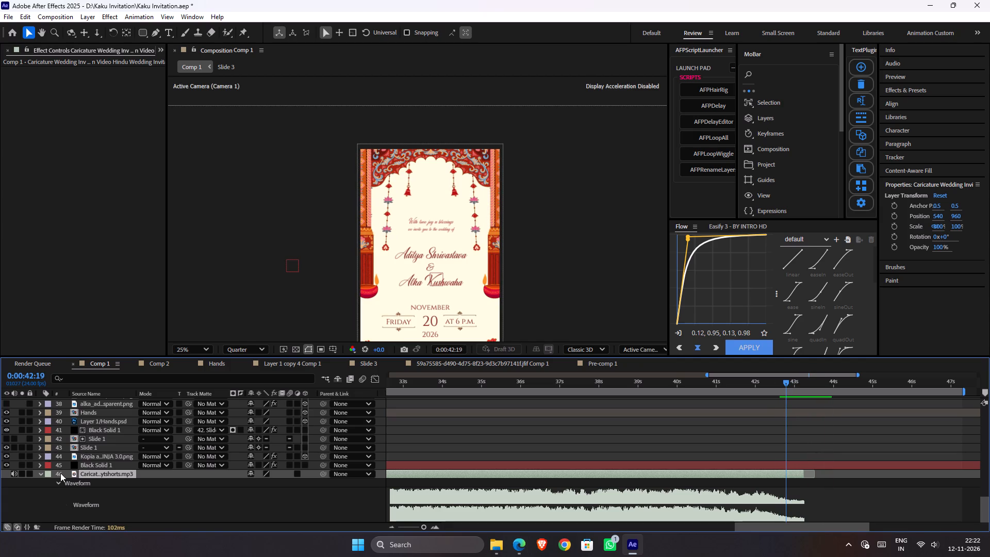
pyautogui.press('l')
pyautogui.click(57, 517)
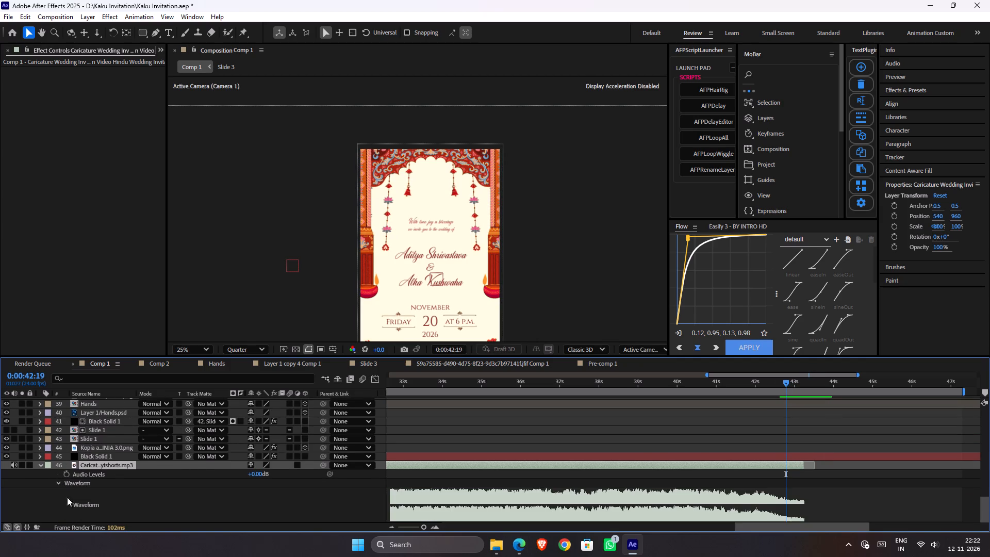
pyautogui.click(70, 473)
pyautogui.press('o')
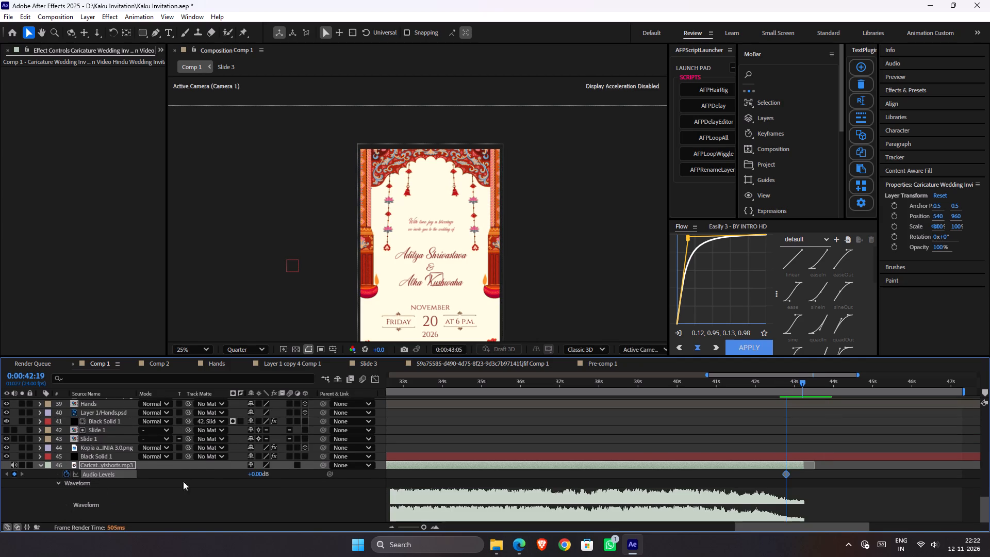
pyautogui.moveTo(255, 472); pyautogui.dragTo(249, 473)
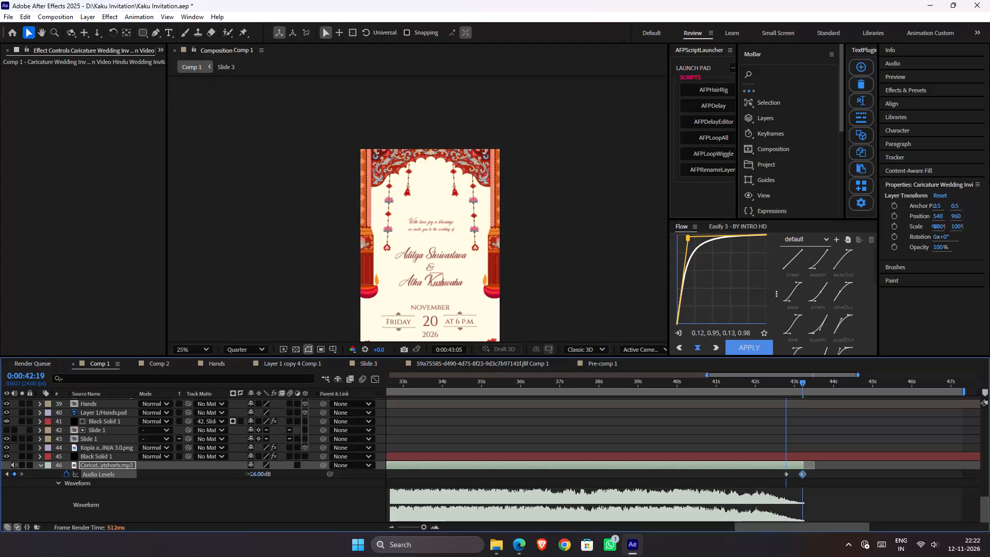
pyautogui.moveTo(249, 473); pyautogui.dragTo(249, 473)
pyautogui.click(838, 418)
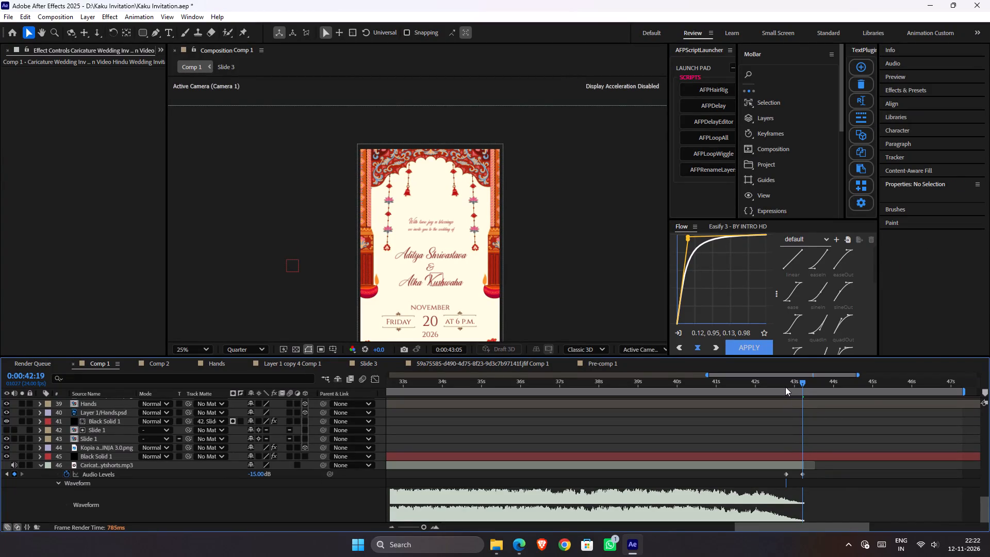
pyautogui.press('v')
pyautogui.hotkey('ctrl', 's')
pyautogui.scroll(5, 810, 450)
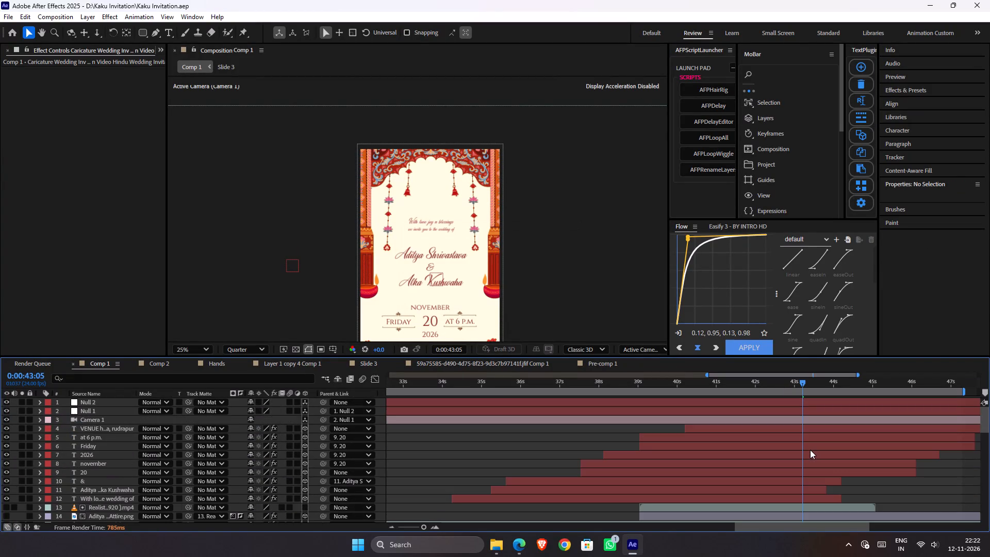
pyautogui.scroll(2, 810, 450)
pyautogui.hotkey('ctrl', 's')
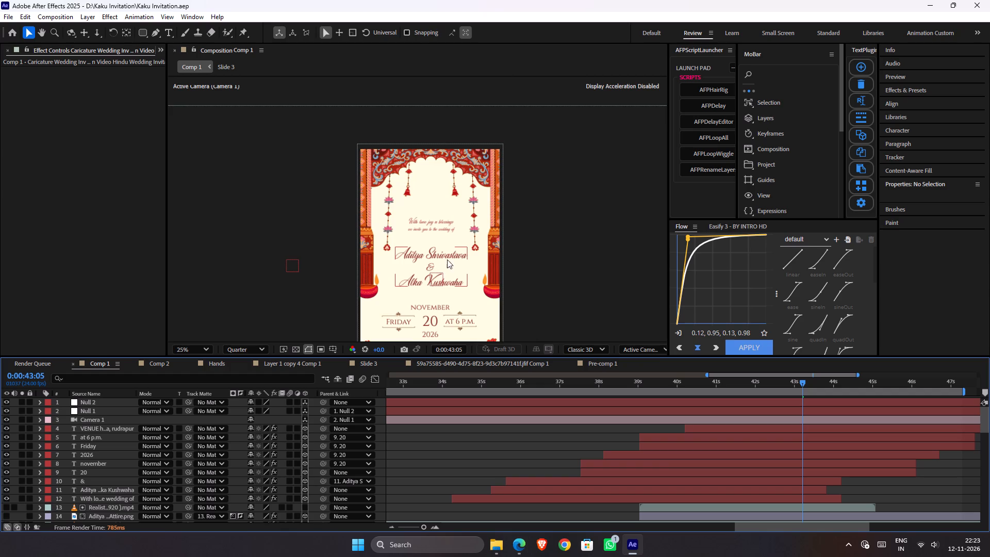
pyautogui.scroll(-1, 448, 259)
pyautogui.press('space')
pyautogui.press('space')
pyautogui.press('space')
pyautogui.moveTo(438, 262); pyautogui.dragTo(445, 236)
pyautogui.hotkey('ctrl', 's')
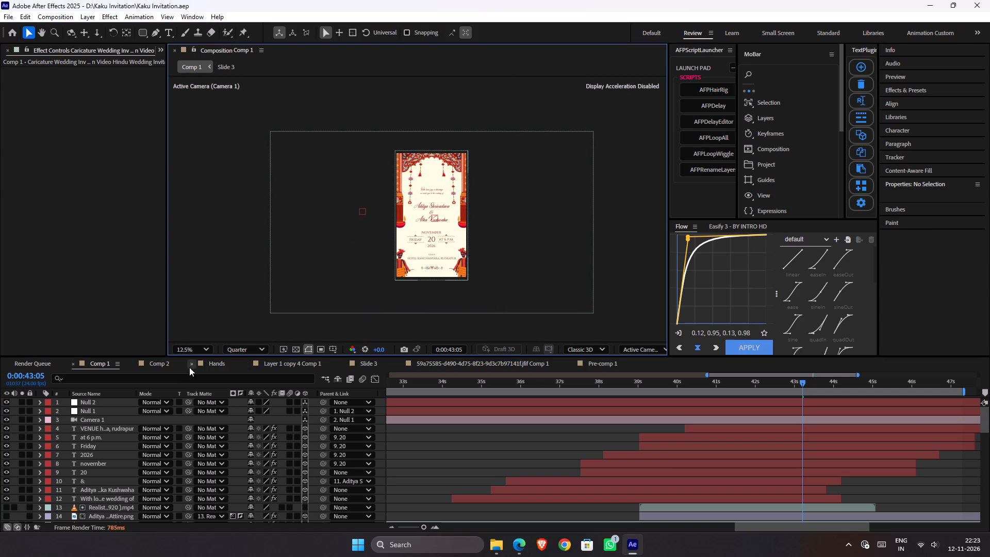
# Copy the ink-drop reveal video and its matted Black Solid 1 from Comp 2 to the top of Comp 1, starting at 0:43:05.
pyautogui.click(164, 362)
pyautogui.click(106, 413)
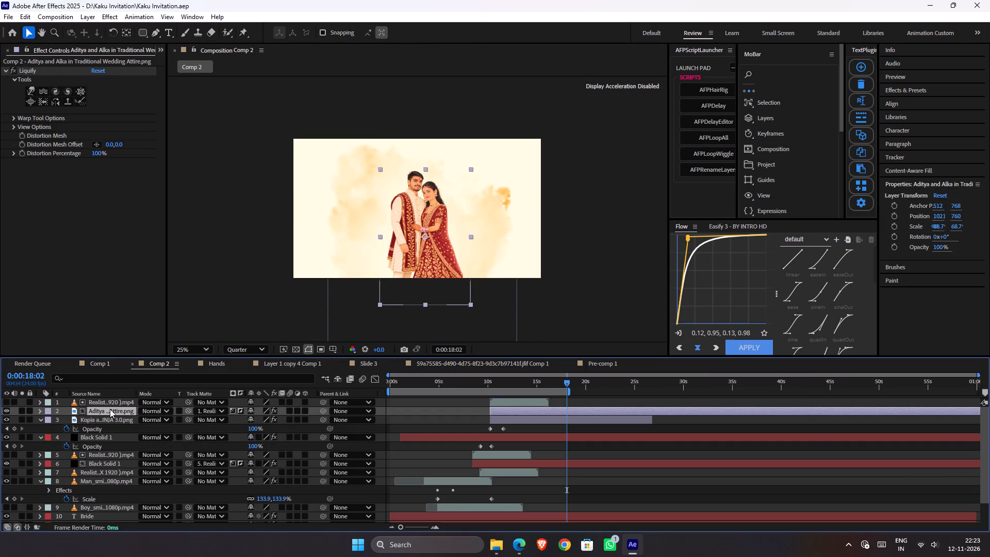
pyautogui.click(105, 452)
pyautogui.keyDown('shift'); pyautogui.click(103, 438); pyautogui.keyUp('shift')
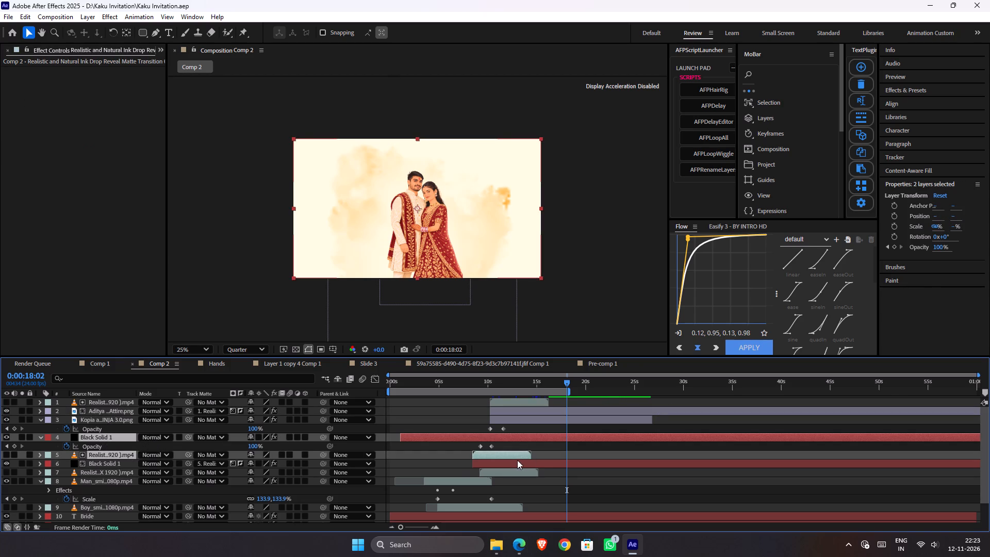
pyautogui.click(499, 467)
pyautogui.keyDown('shift'); pyautogui.click(496, 458); pyautogui.keyUp('shift')
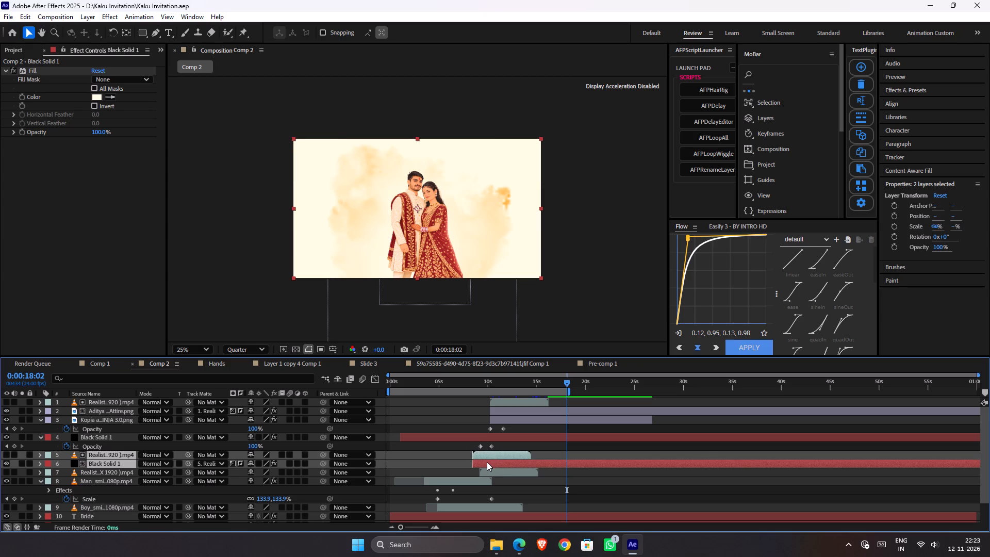
pyautogui.hotkey('ctrl', 'c')
pyautogui.click(102, 364)
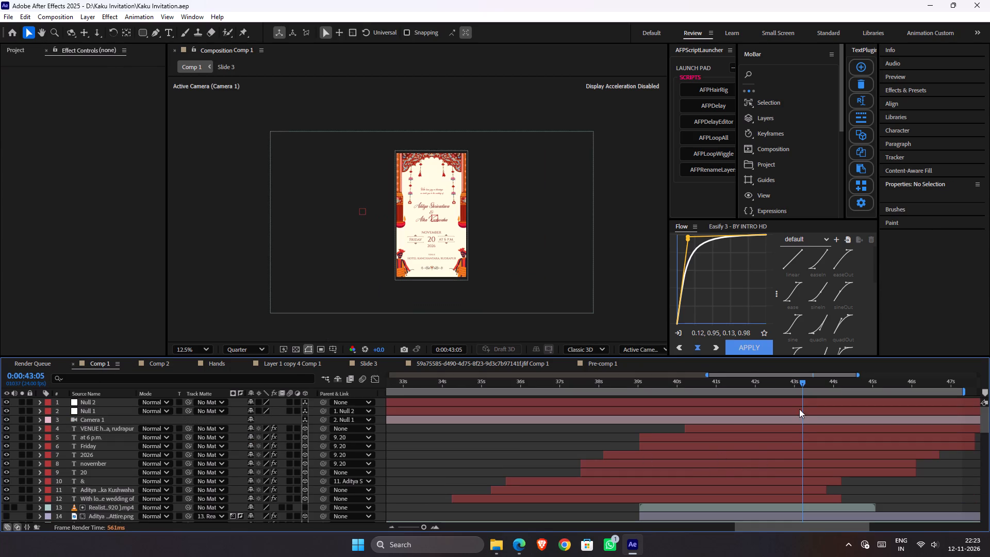
pyautogui.click(798, 404)
pyautogui.hotkey('ctrl', 'v')
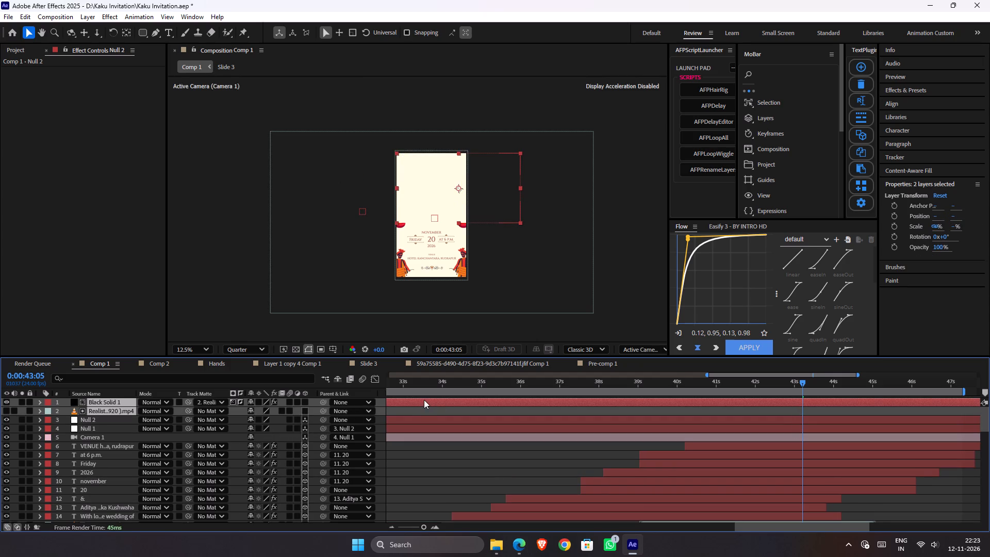
pyautogui.press('[')
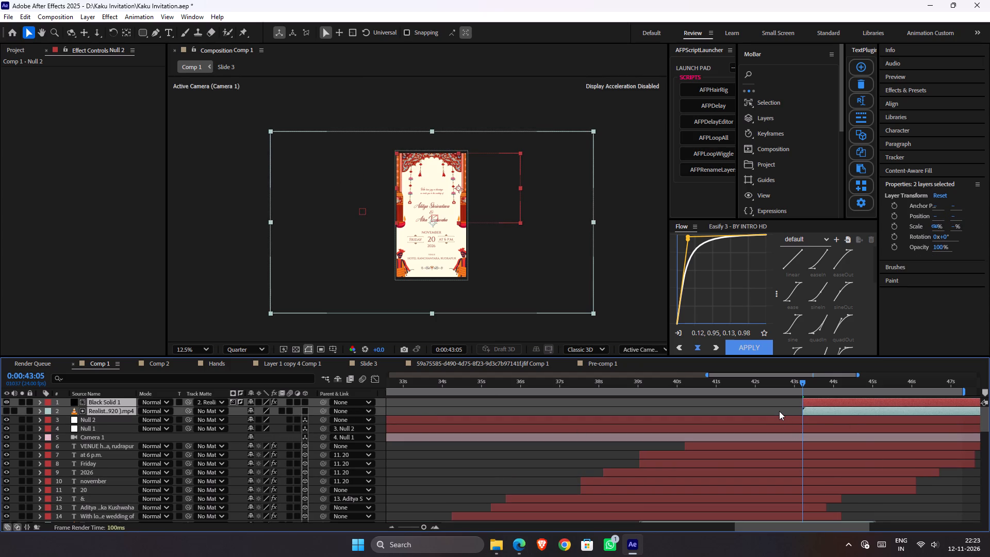
# Fit the pasted Black Solid 1 to the size of Comp 1 and preview the ink transition from 0:43:05.
pyautogui.click(779, 411)
pyautogui.click(816, 405)
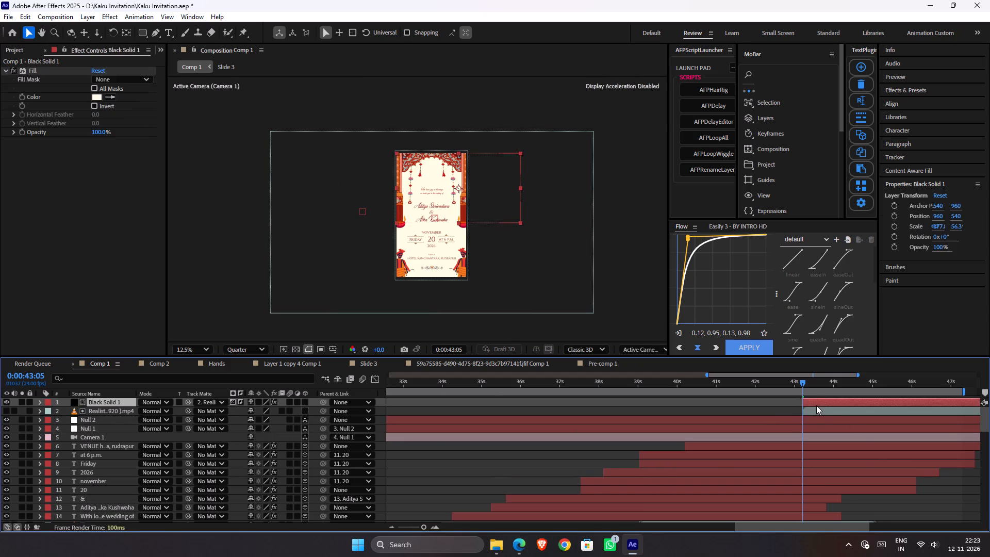
pyautogui.hotkey('ctrl', 'alt', 'f')
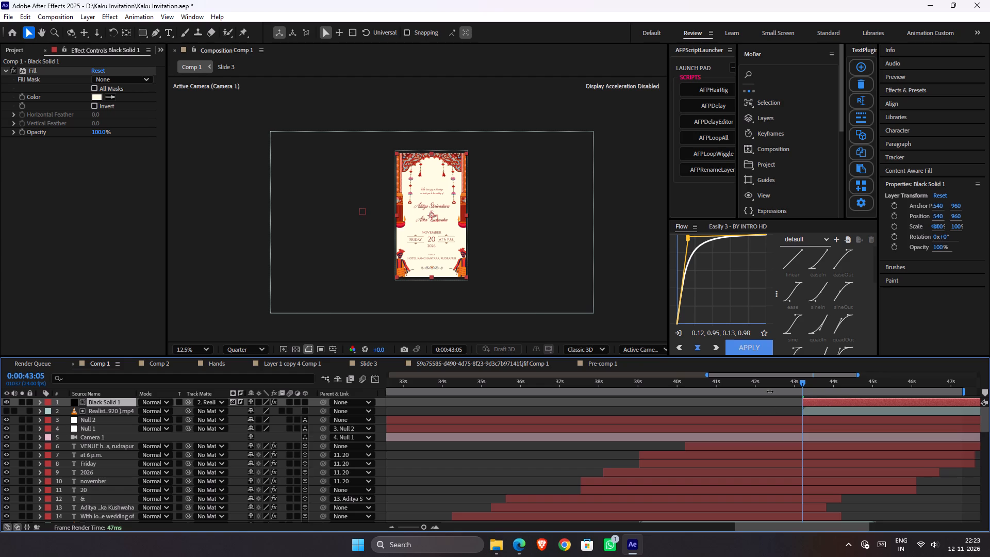
pyautogui.press('space')
pyautogui.press('space')
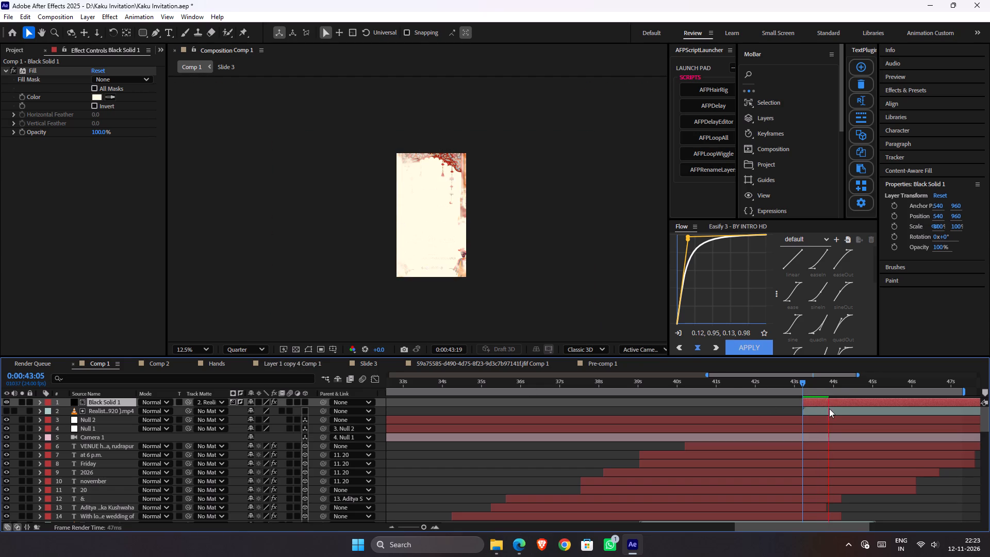
# Move the solid and ink-drop layers to start at about 42.5 s, play the ending from 0:40:08, and save the project.
pyautogui.keyDown('shift'); pyautogui.click(821, 407); pyautogui.keyUp('shift')
pyautogui.moveTo(817, 402); pyautogui.dragTo(791, 404)
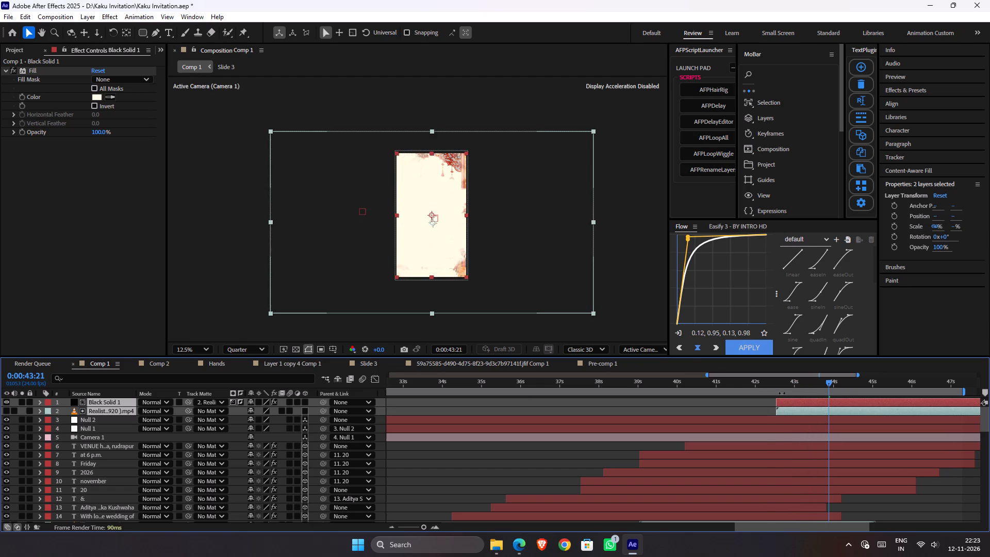
pyautogui.click(770, 384)
pyautogui.scroll(1, 444, 238)
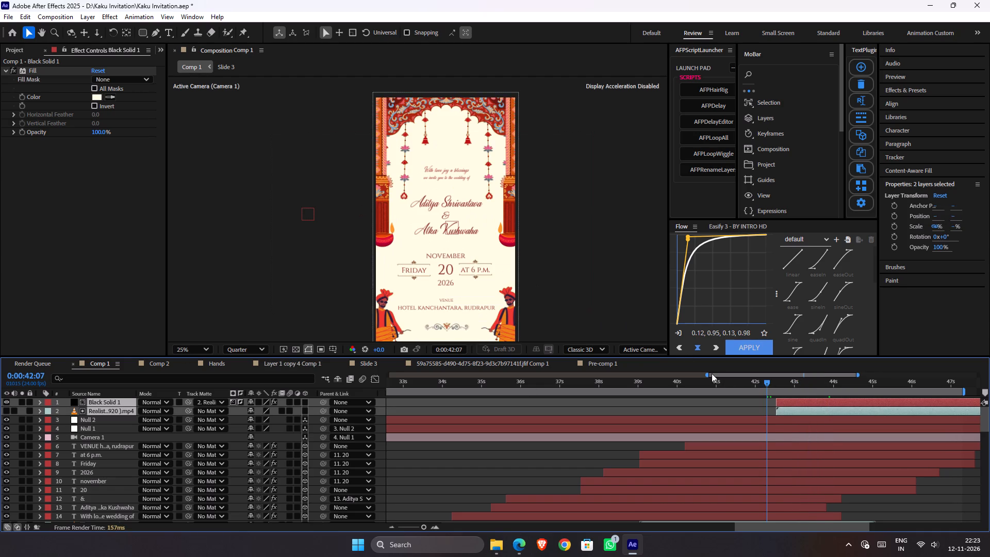
pyautogui.moveTo(727, 381); pyautogui.dragTo(689, 382)
pyautogui.press('space')
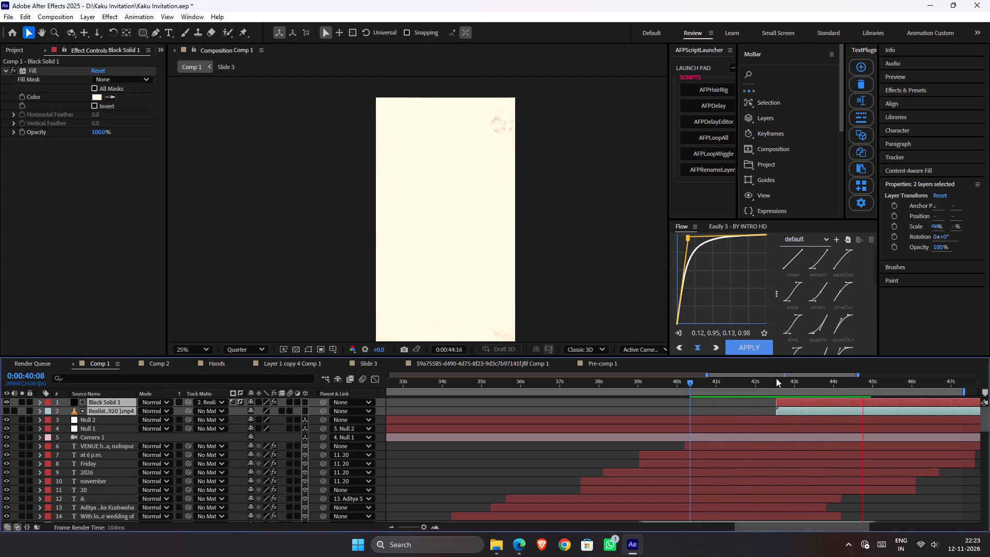
pyautogui.press('space')
pyautogui.hotkey('ctrl', 's')
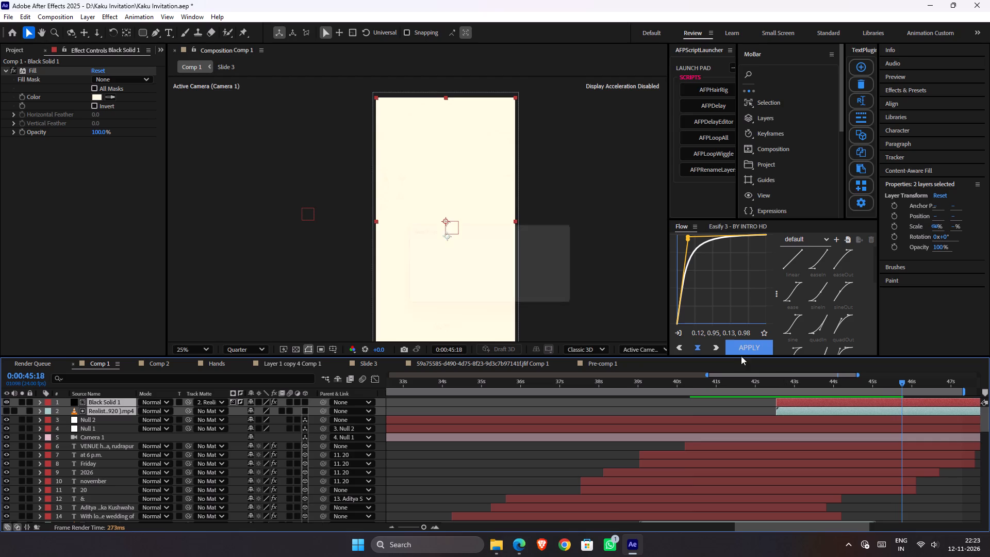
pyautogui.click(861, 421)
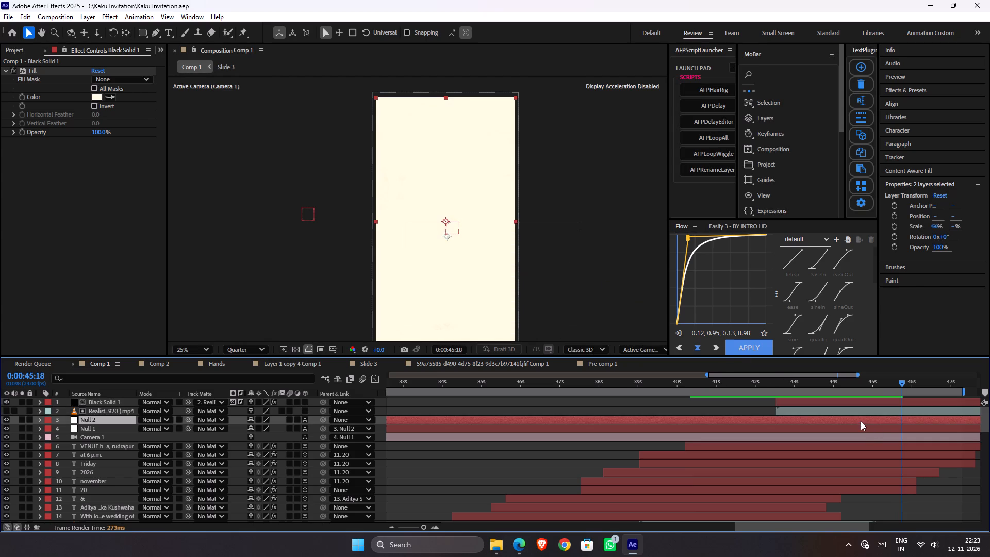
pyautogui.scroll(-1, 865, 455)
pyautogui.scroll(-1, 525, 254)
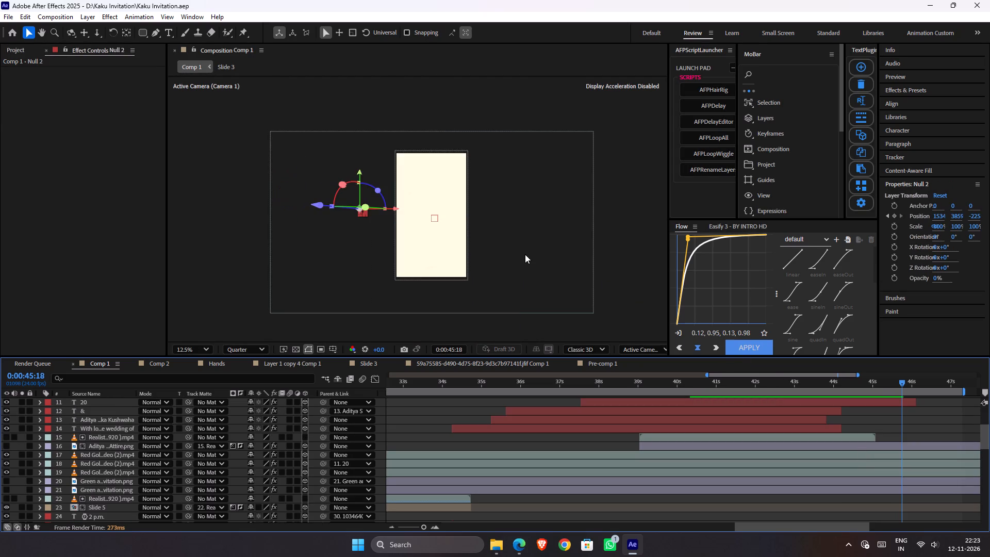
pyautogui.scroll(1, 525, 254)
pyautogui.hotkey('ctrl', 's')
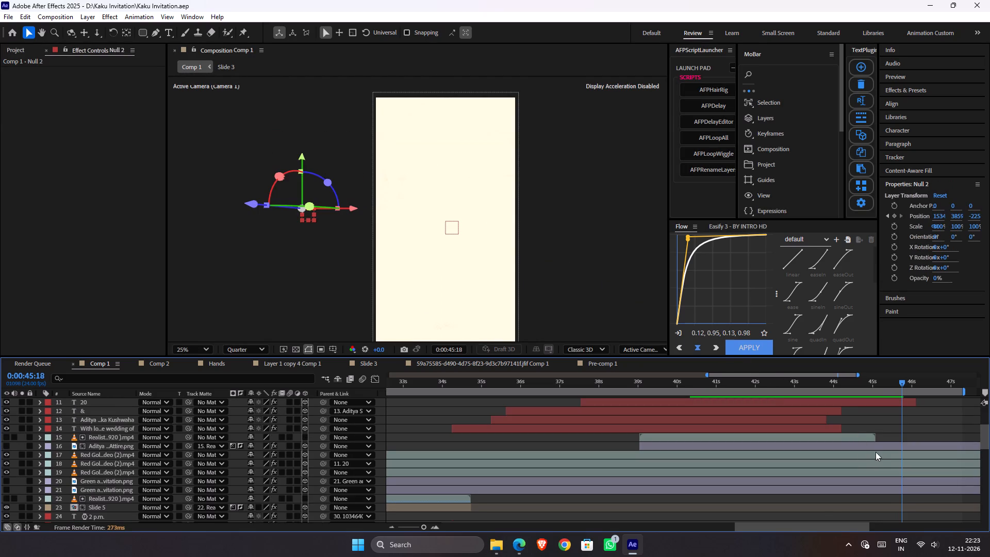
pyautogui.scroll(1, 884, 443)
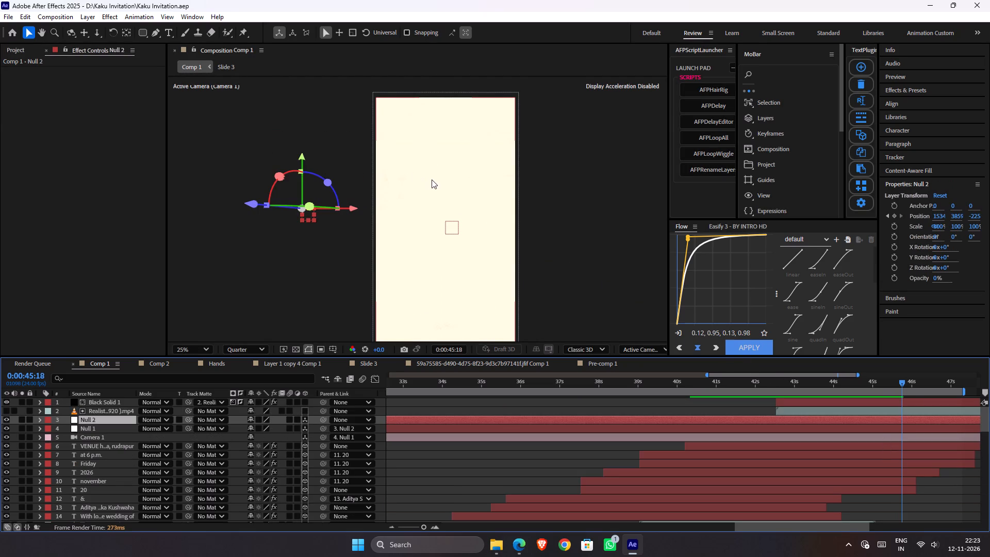
# Switch to the desktop by way of the Downloads folder and launch Adobe Photoshop 2025.
pyautogui.hotkey('alt', 'Tab')
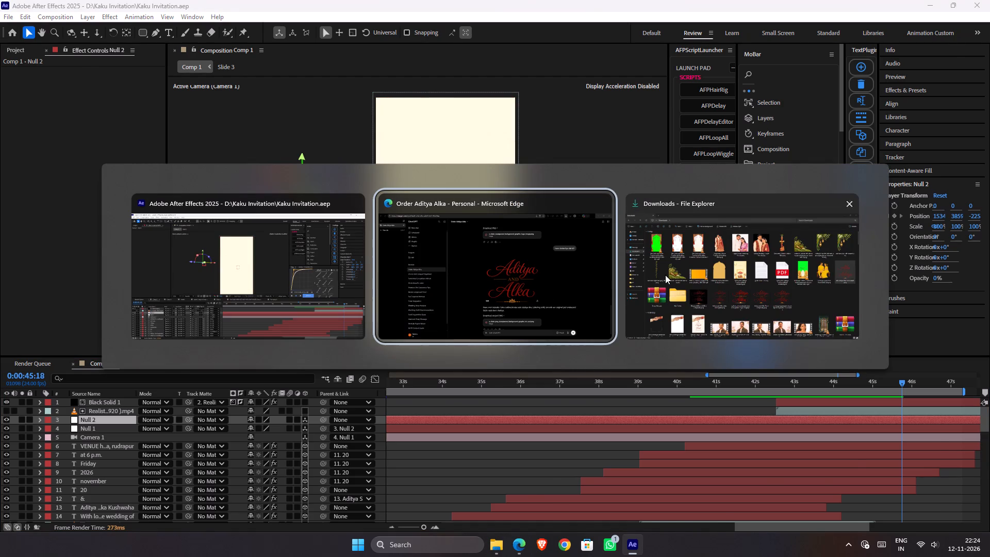
pyautogui.keyDown('alt'); pyautogui.click(665, 275); pyautogui.keyUp('alt')
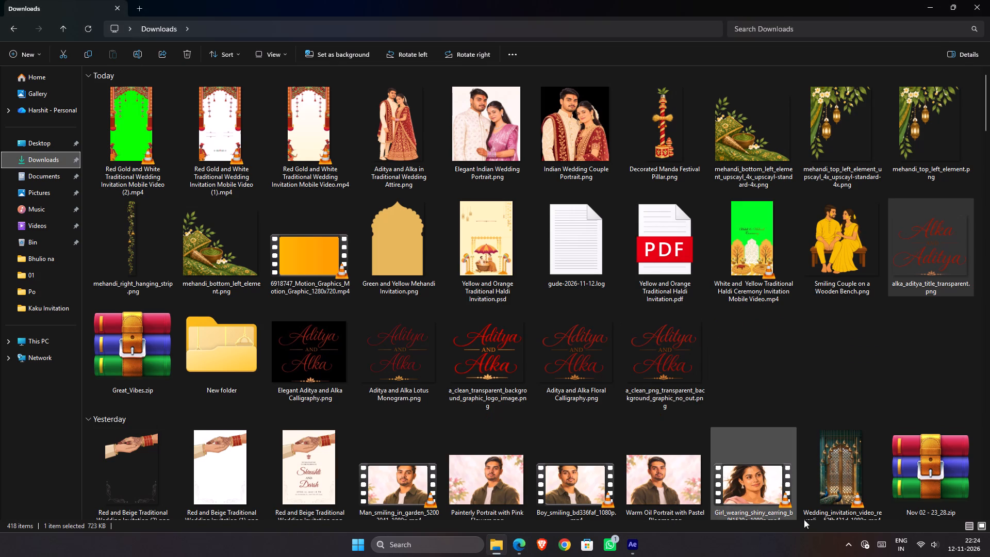
pyautogui.click(989, 556)
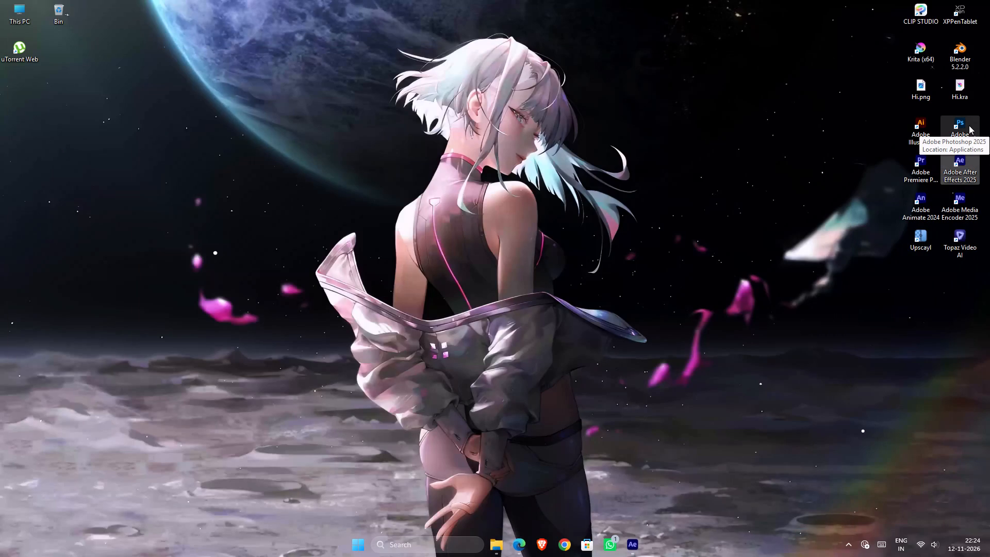
pyautogui.doubleClick(969, 125)
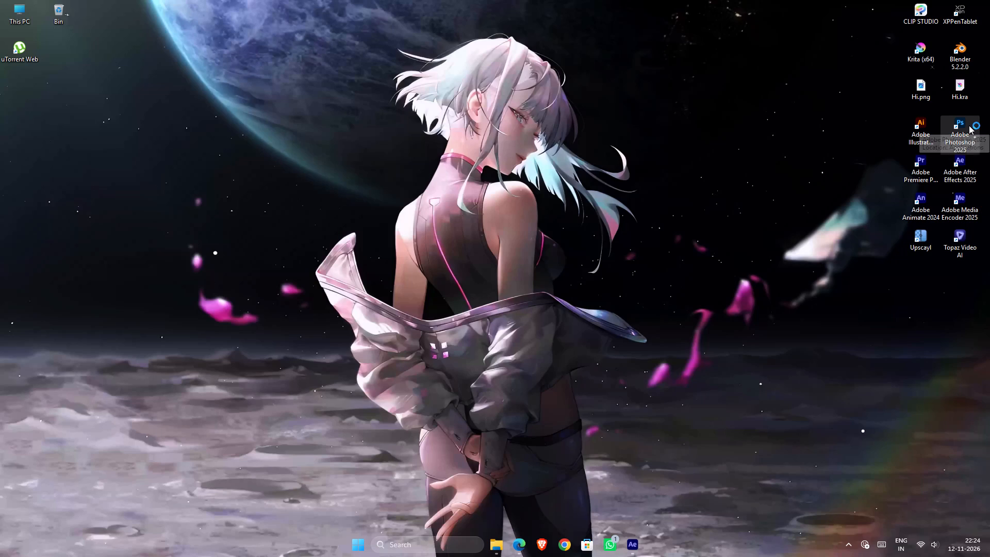